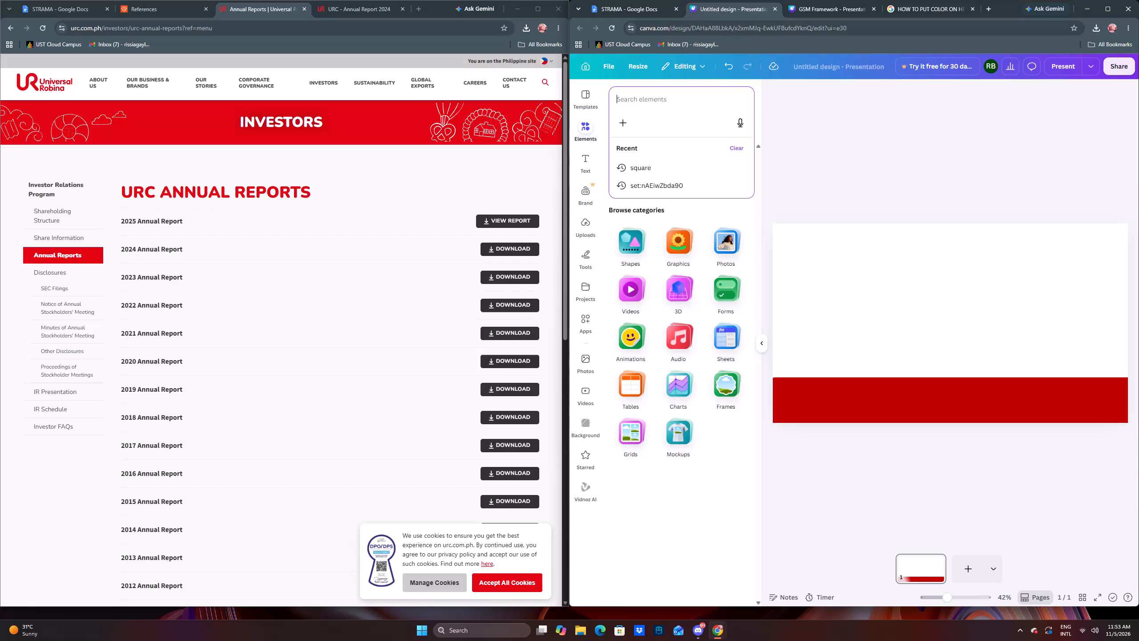
Search the design elements for pretzel graphics and add the line-drawn pretzel sketch to the slide.
text(PRETZEL)
text(pretzel)
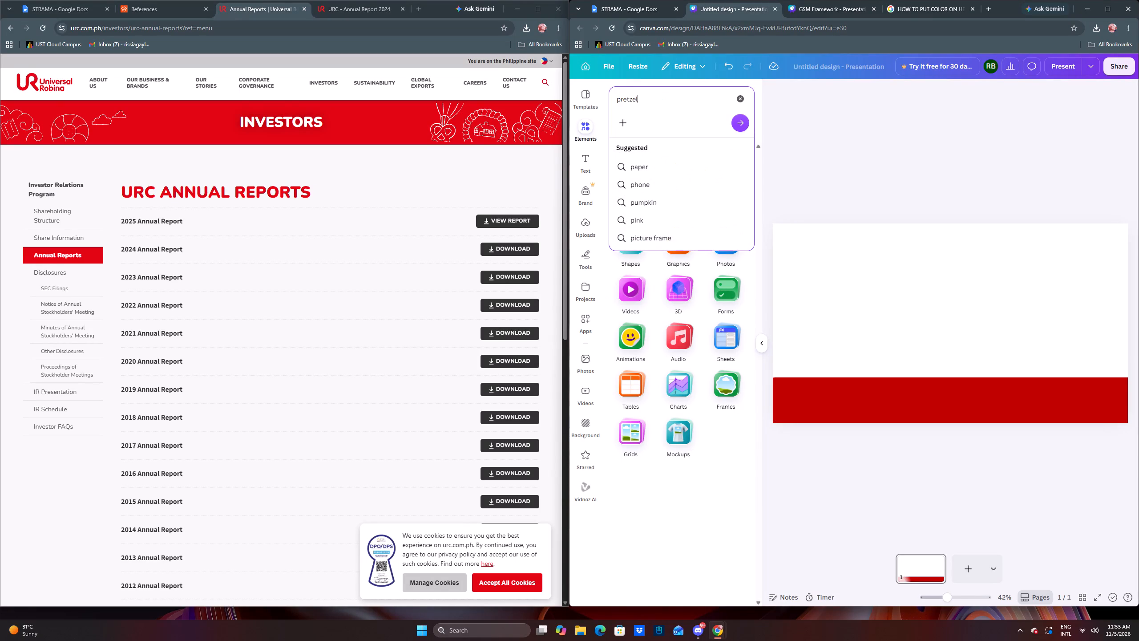
key(Return)
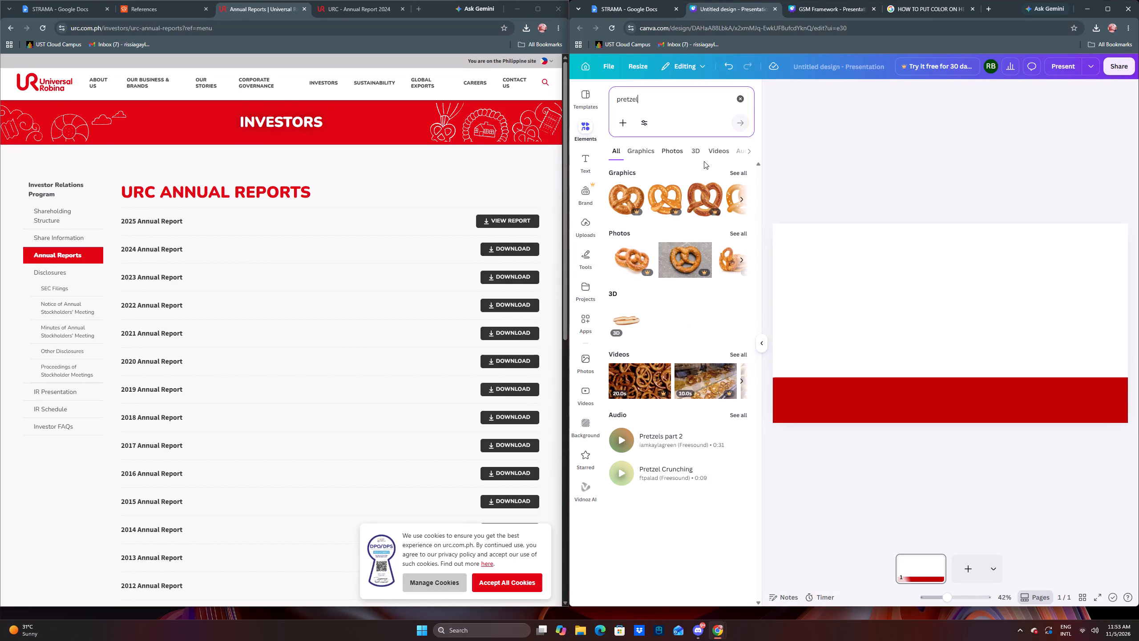
click(644, 154)
scroll(695, 275, down, 2)
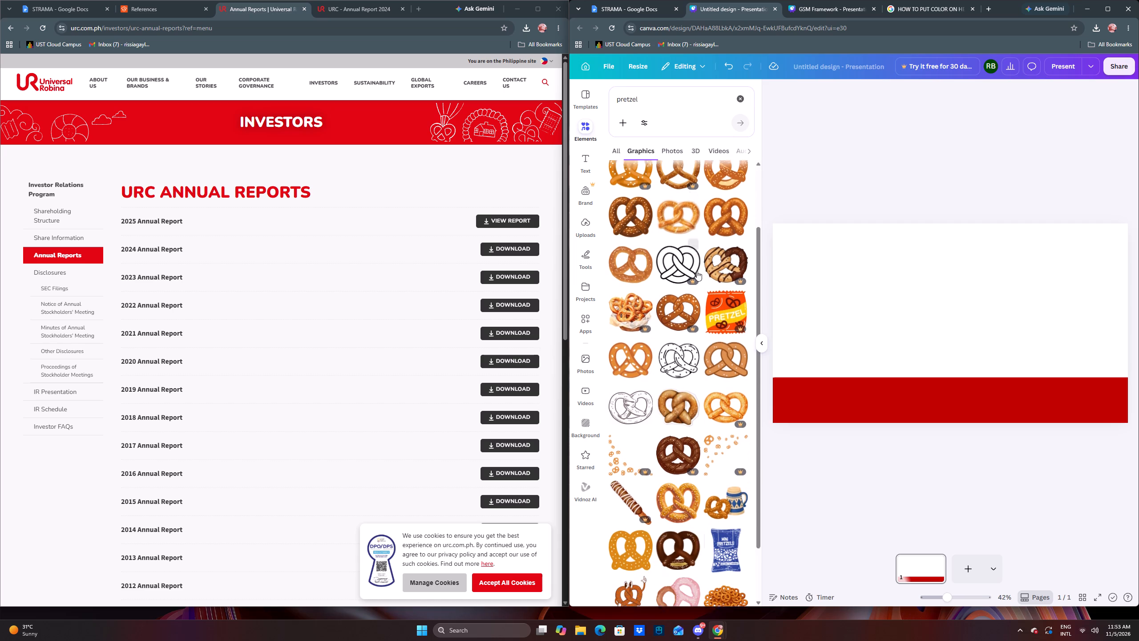
click(635, 389)
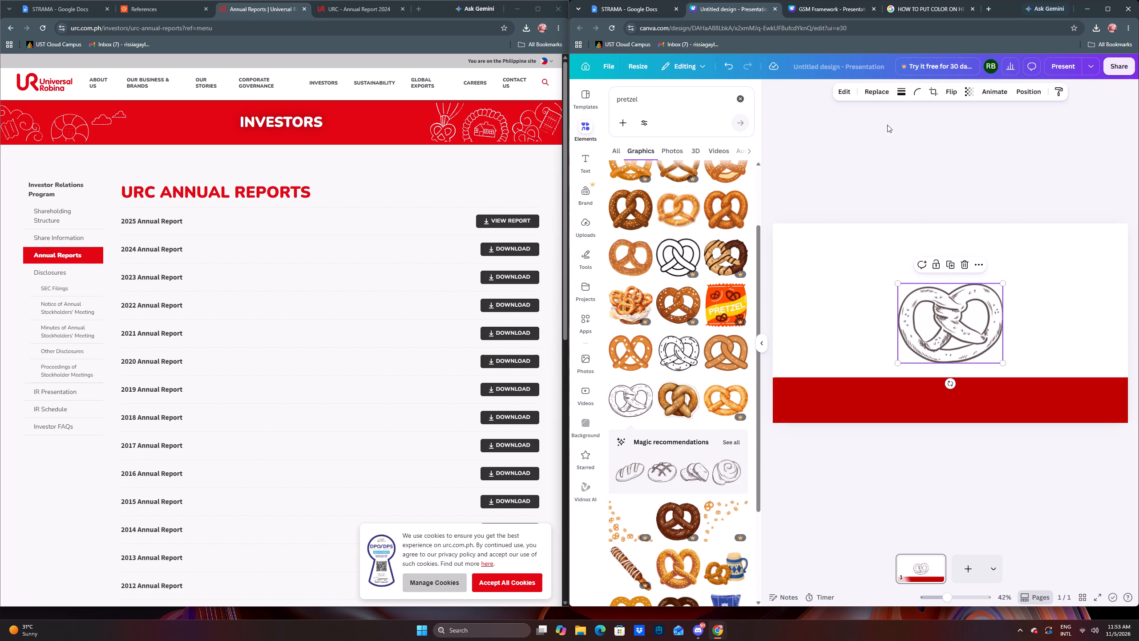
Recolour both colours of the pretzel sketch white and shrink it onto the red band at the slide's bottom.
click(876, 93)
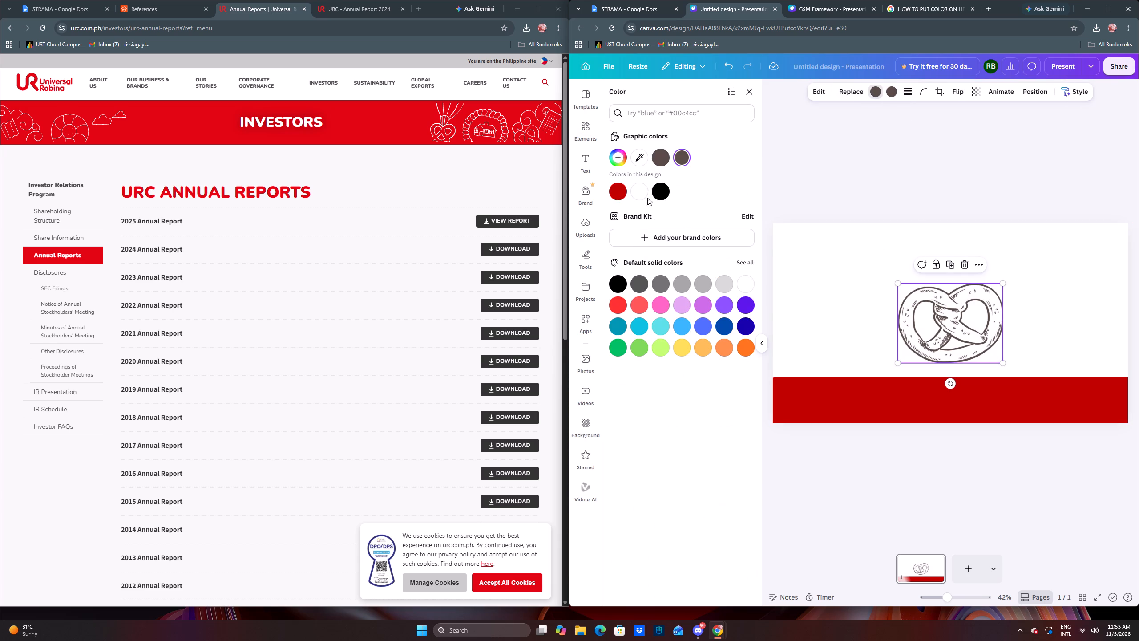
click(646, 194)
drag(1004, 281, 955, 310)
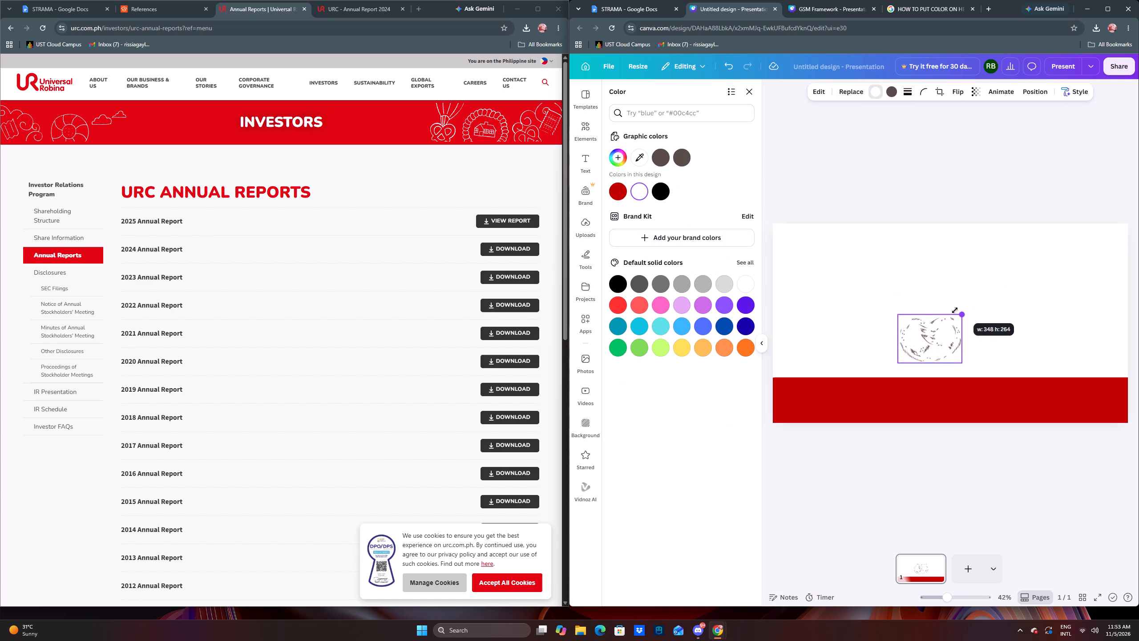
drag(955, 310, 947, 316)
drag(928, 336, 1025, 388)
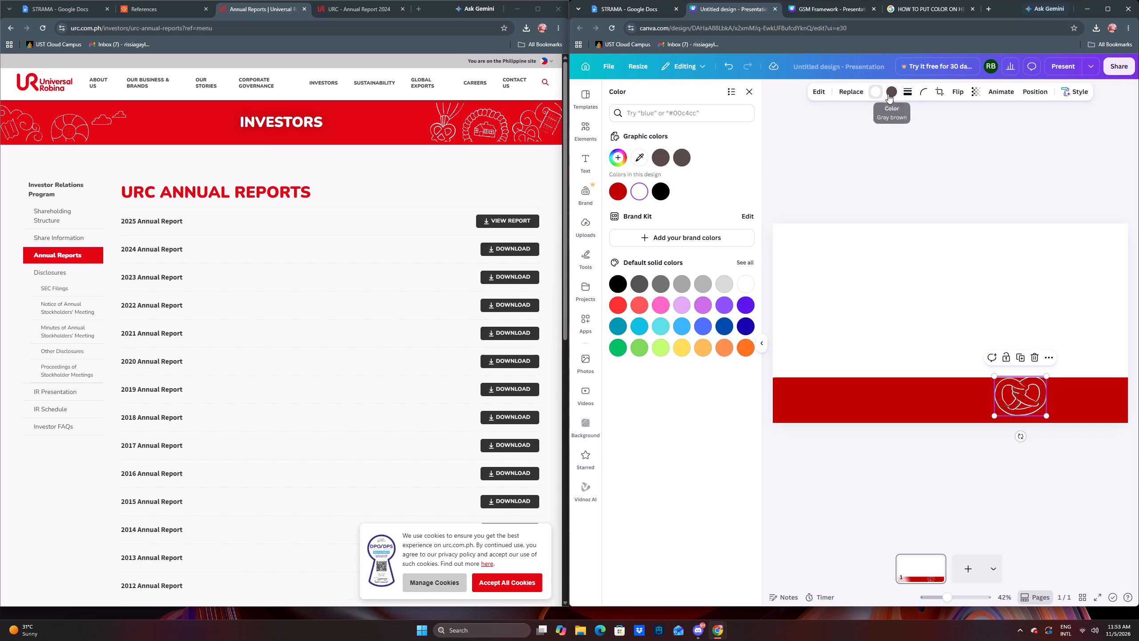
click(888, 94)
click(646, 190)
click(906, 273)
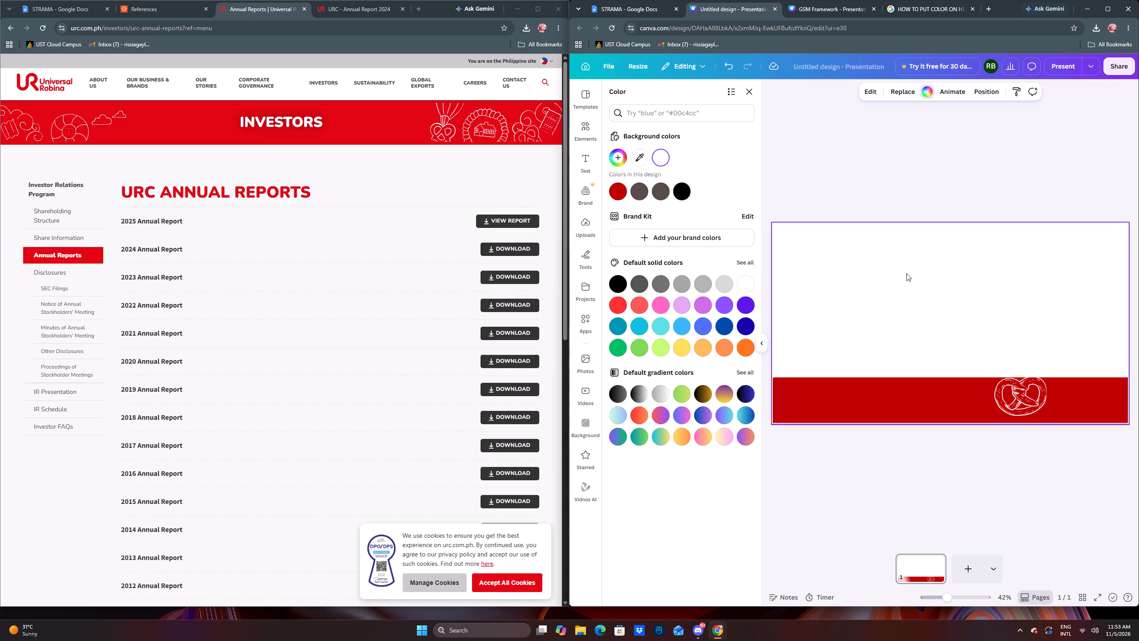
Shrink the pretzel further, move it to the red band's right end and rotate it about 13°.
click(1013, 408)
drag(1046, 376, 1036, 389)
drag(1020, 402, 1090, 400)
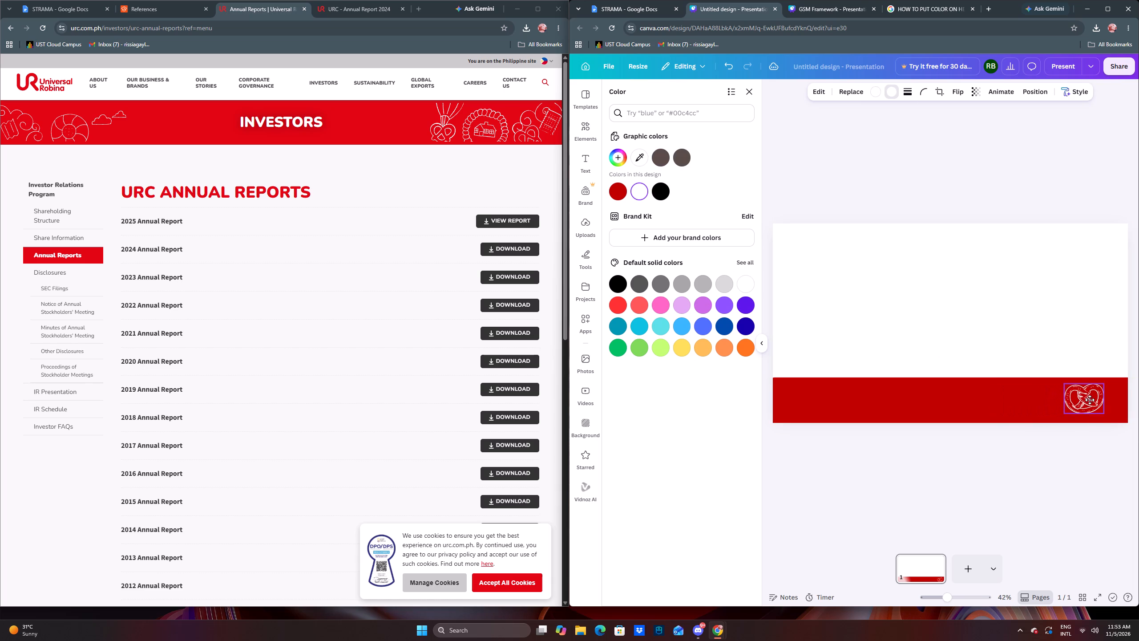
drag(1090, 400, 1088, 403)
drag(1083, 436, 1075, 436)
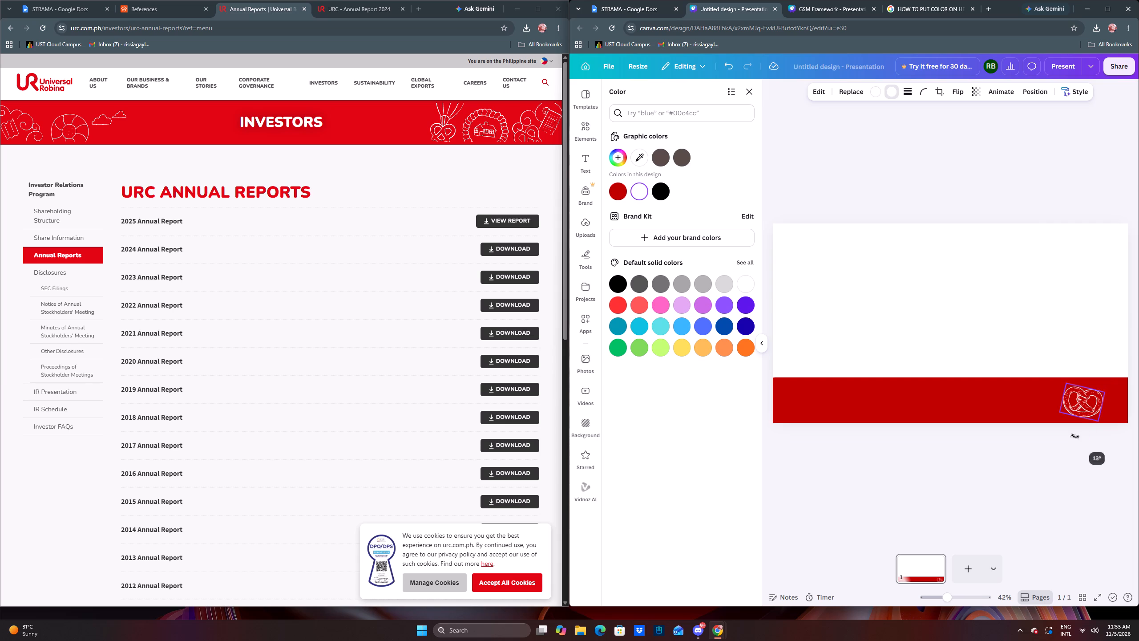
drag(1075, 436, 1074, 435)
drag(1078, 409, 1086, 407)
click(936, 224)
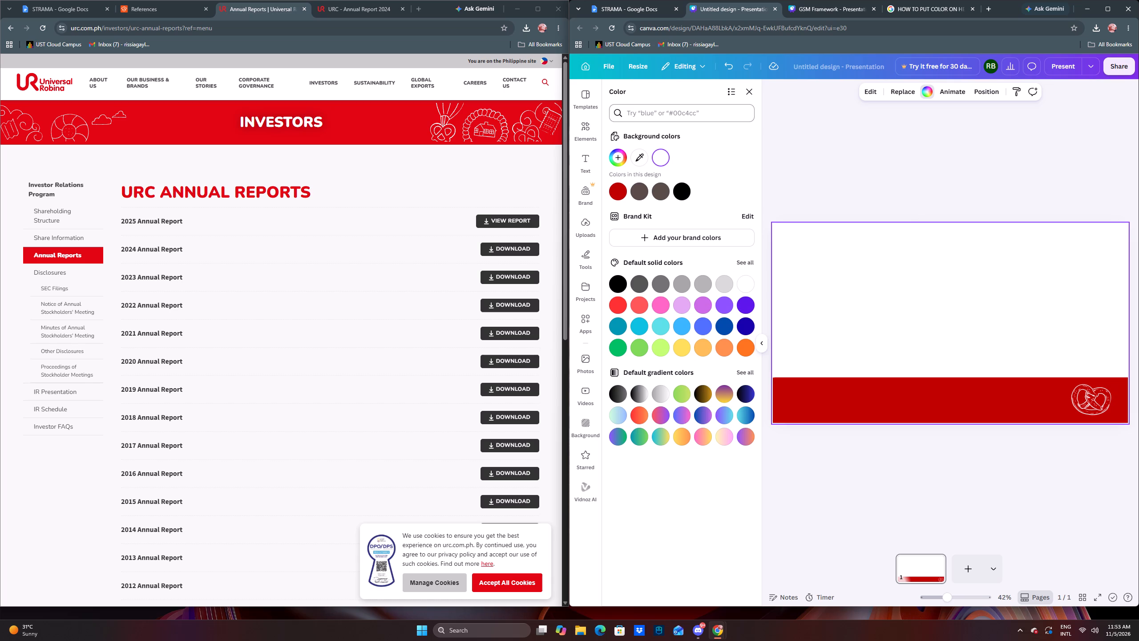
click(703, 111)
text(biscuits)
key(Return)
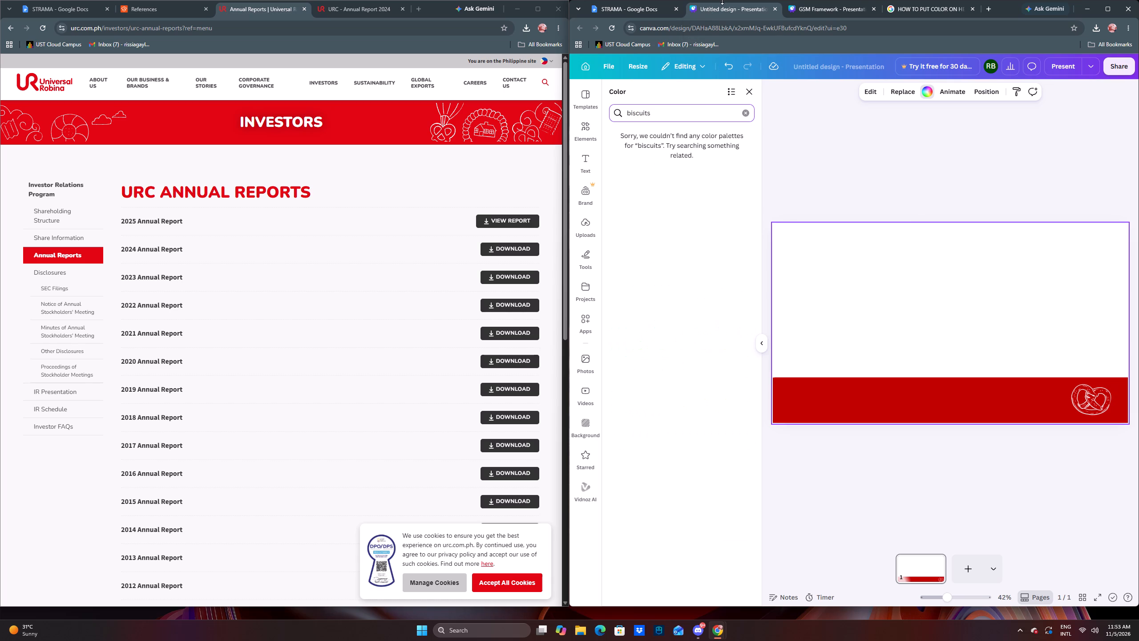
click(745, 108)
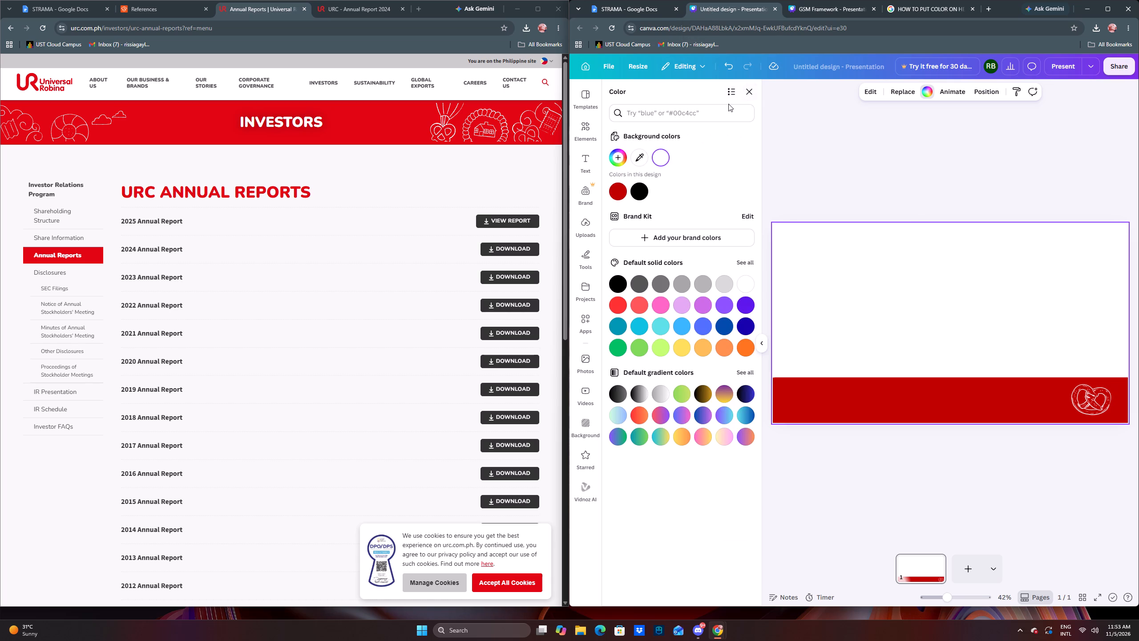
Clear the pretzel search, browse all the recommended graphics and add the scored bread loaf sketch to the slide.
click(585, 134)
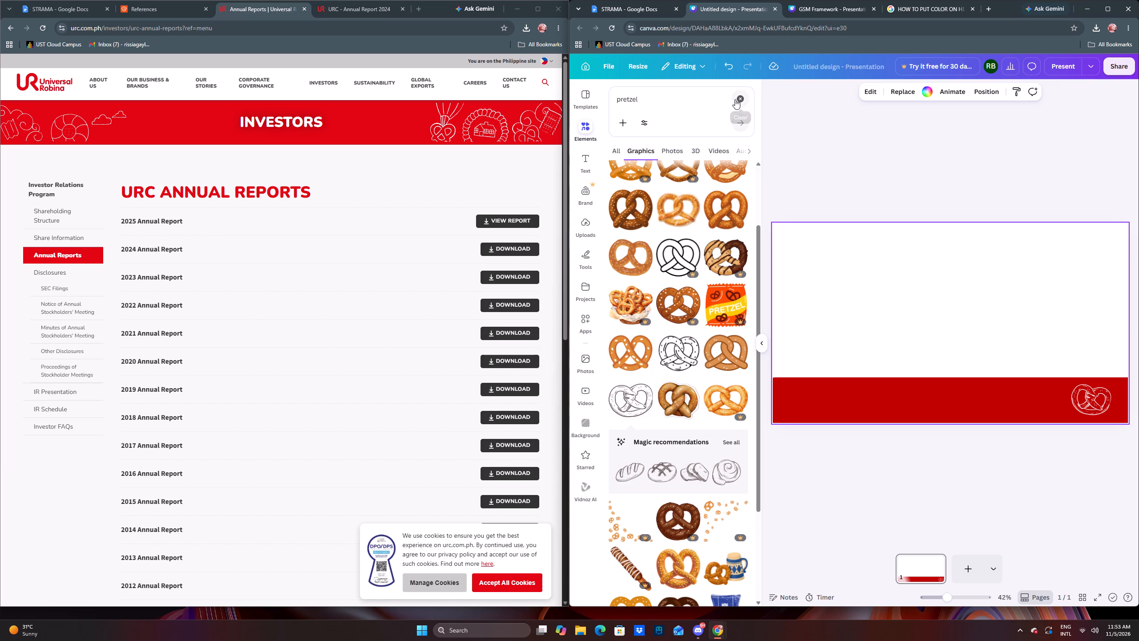
click(735, 100)
text(bu)
click(894, 136)
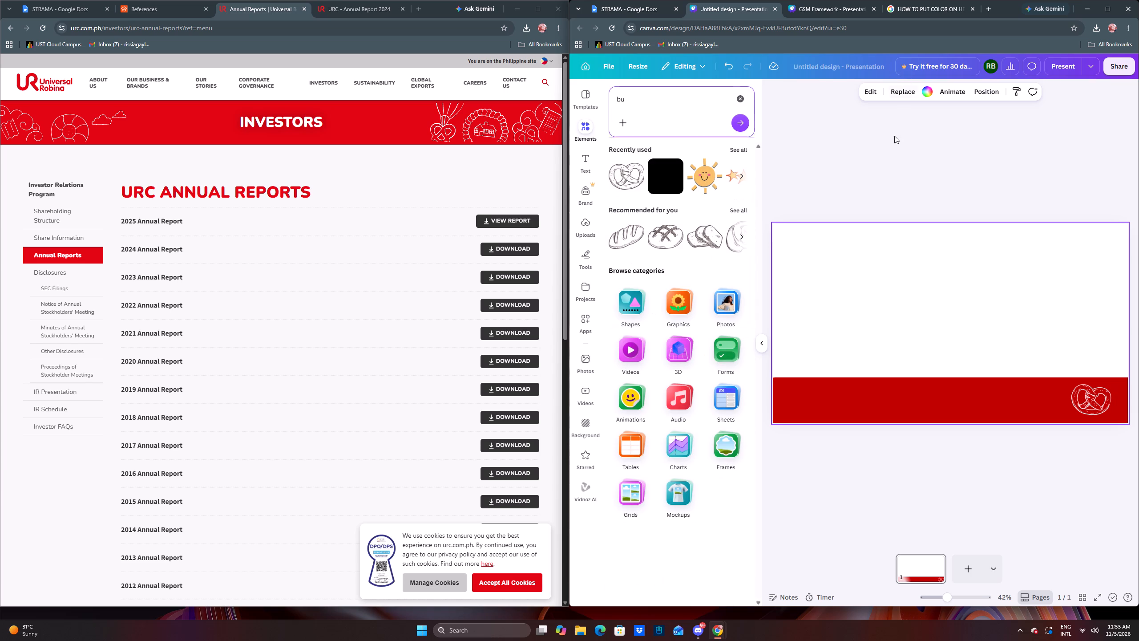
click(744, 211)
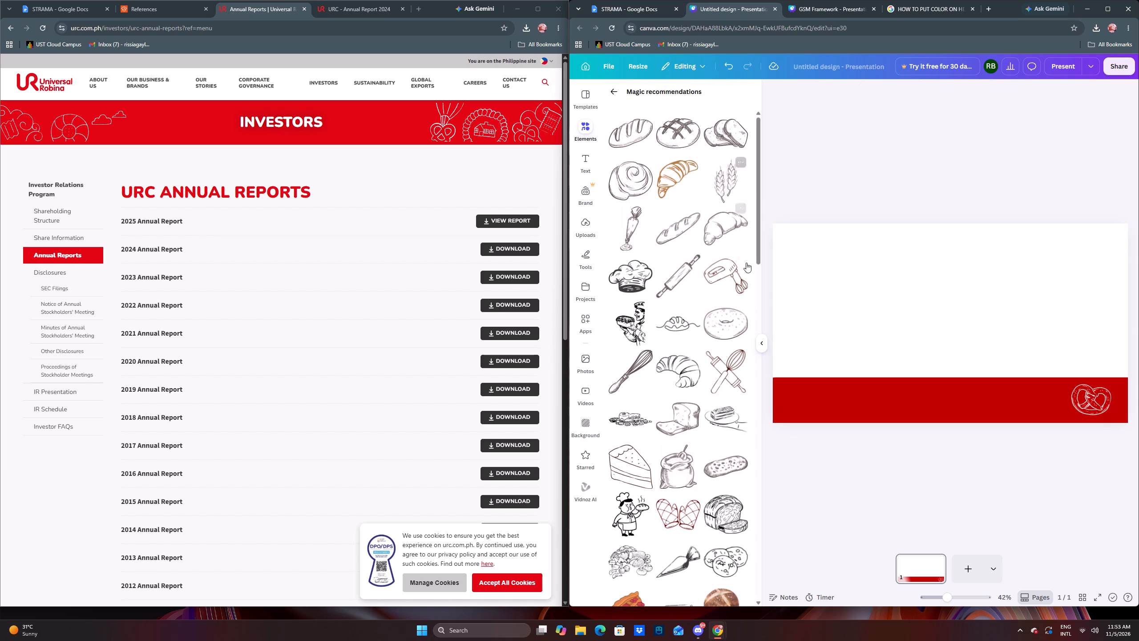
scroll(711, 326, down, 4)
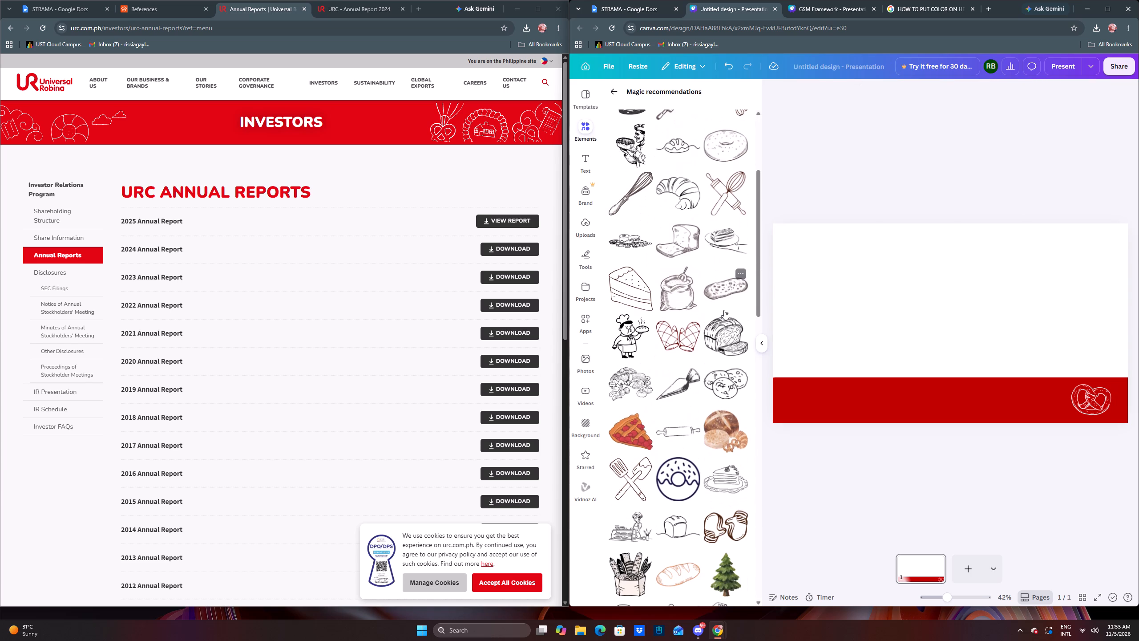
scroll(717, 292, down, 2)
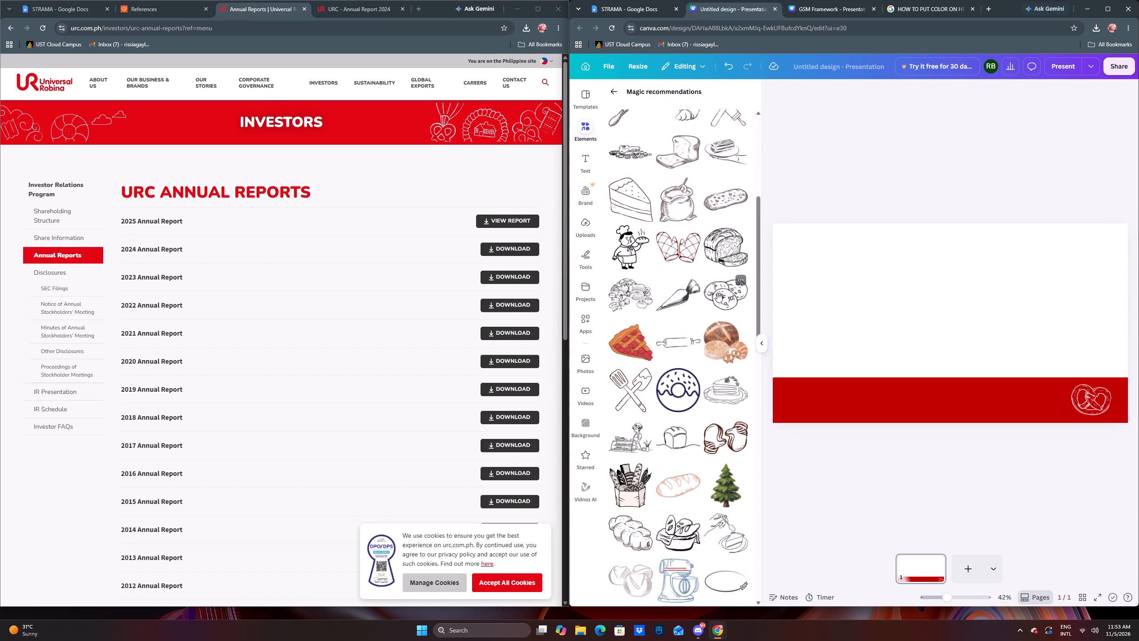
scroll(717, 292, down, 5)
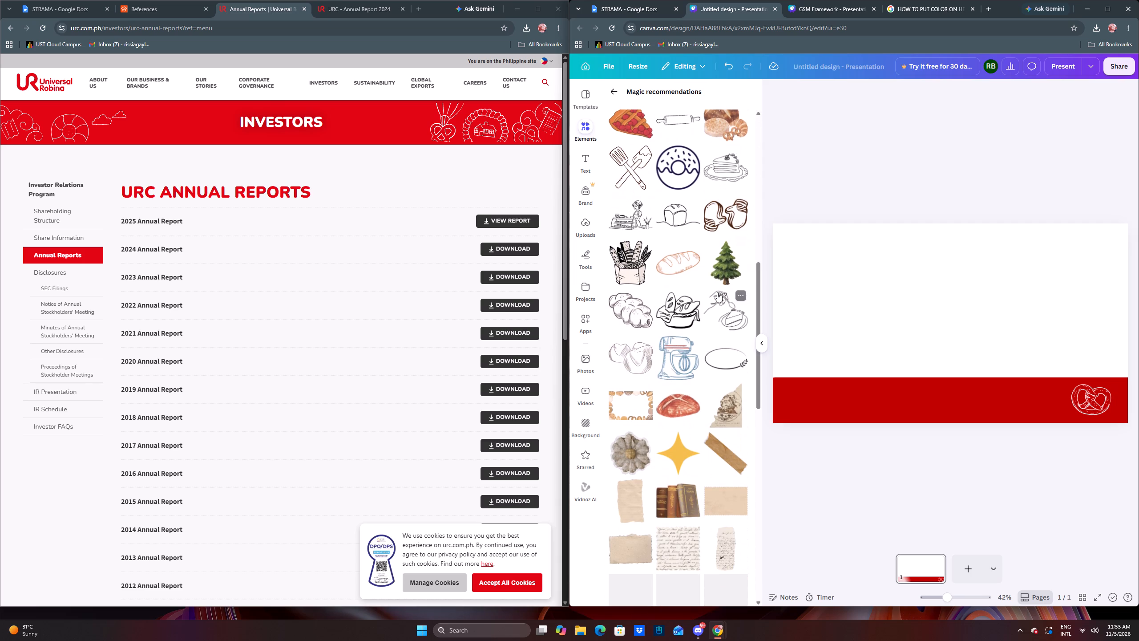
scroll(717, 292, up, 14)
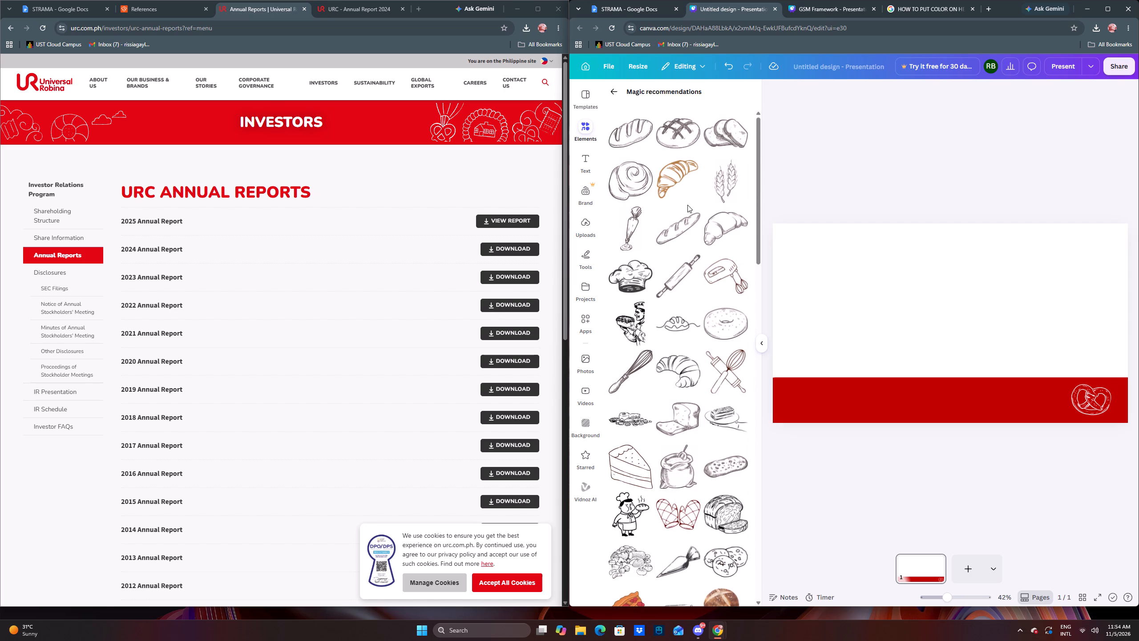
click(625, 135)
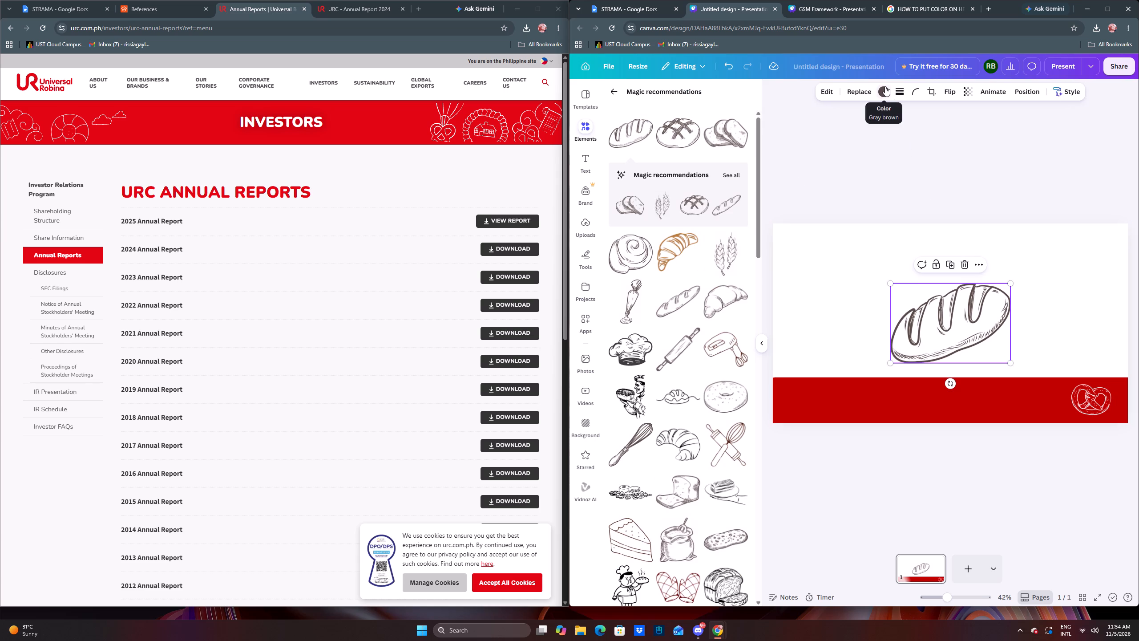
Recolour the bread loaf sketch white.
click(885, 86)
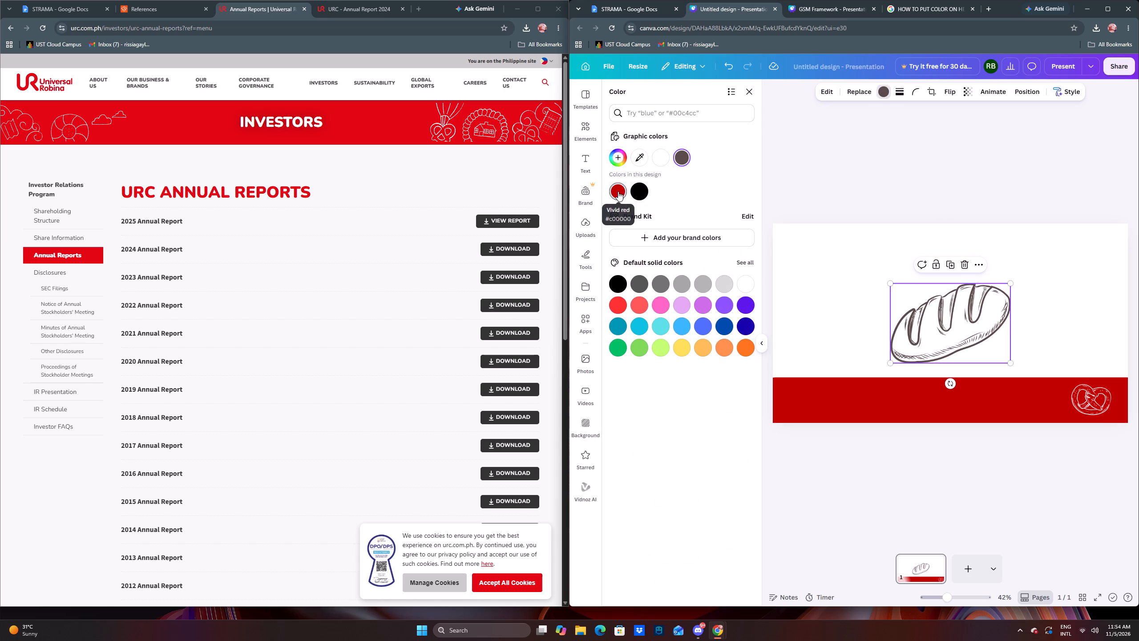
click(745, 285)
Shrink the bread loaf sketch to fit inside the red band and place it near the band's left end.
drag(932, 320, 886, 363)
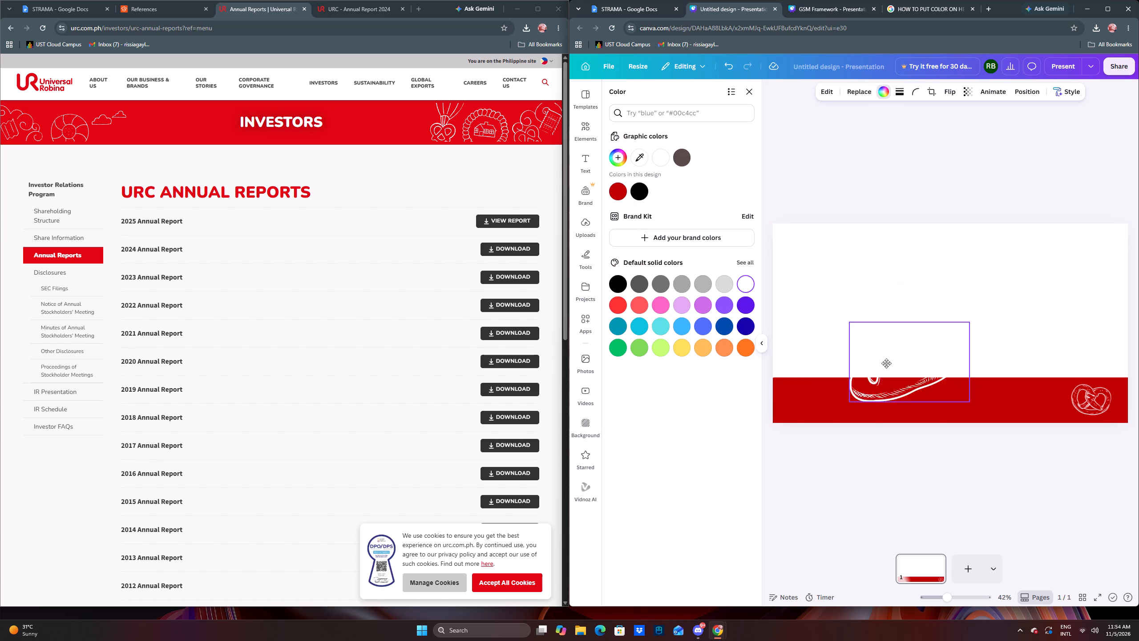
drag(886, 363, 814, 413)
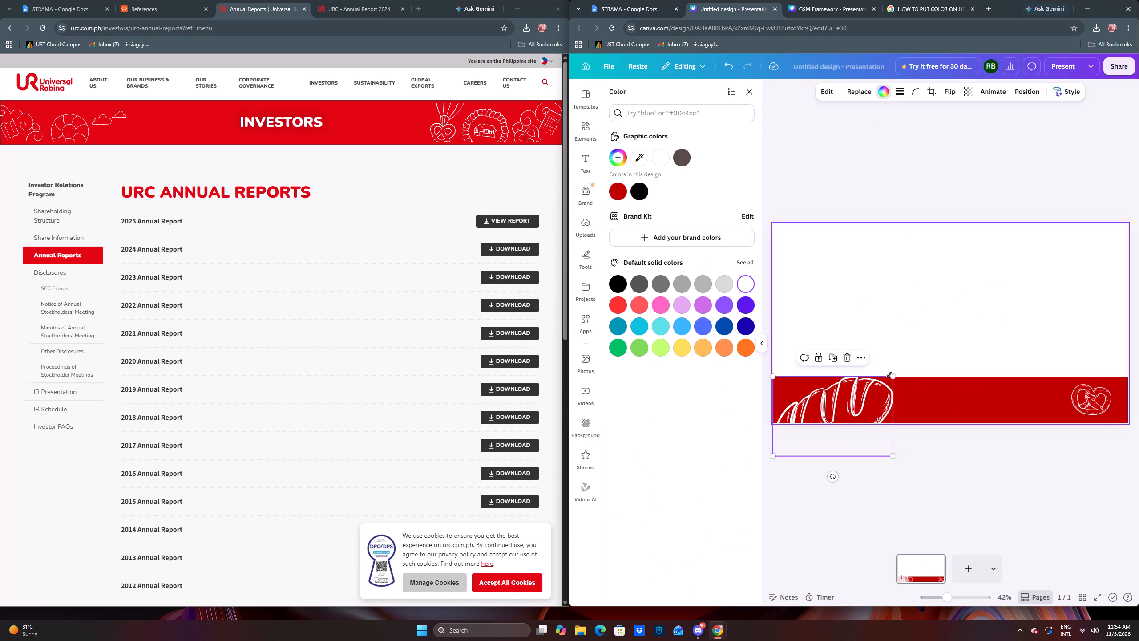
drag(892, 374, 860, 393)
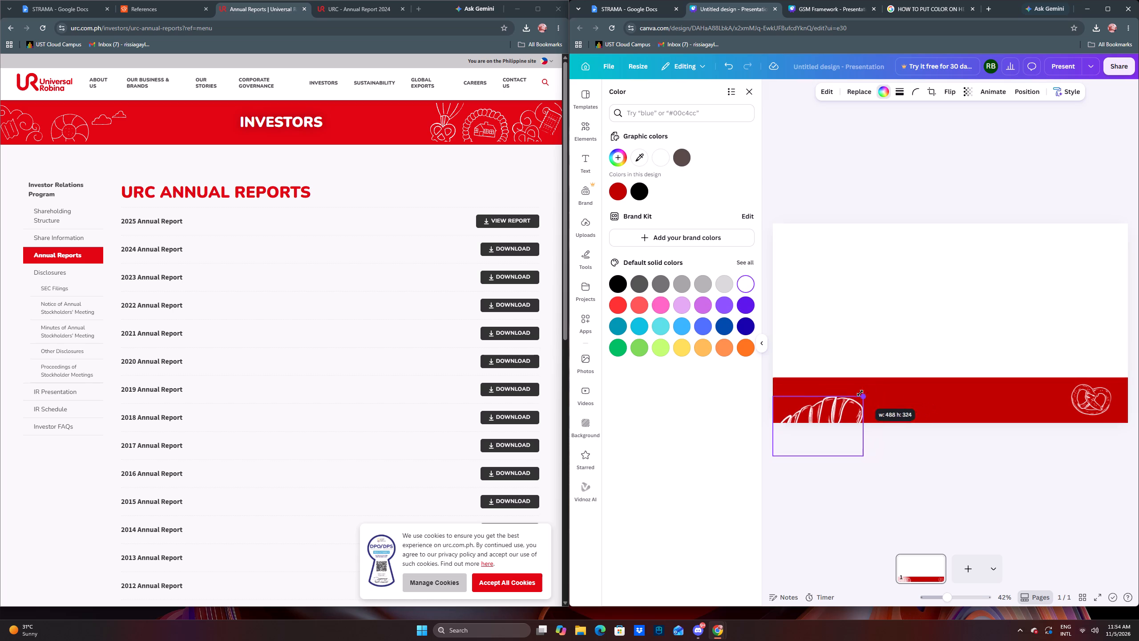
drag(860, 393, 853, 396)
drag(839, 409, 887, 389)
drag(903, 382, 864, 401)
drag(850, 410, 868, 393)
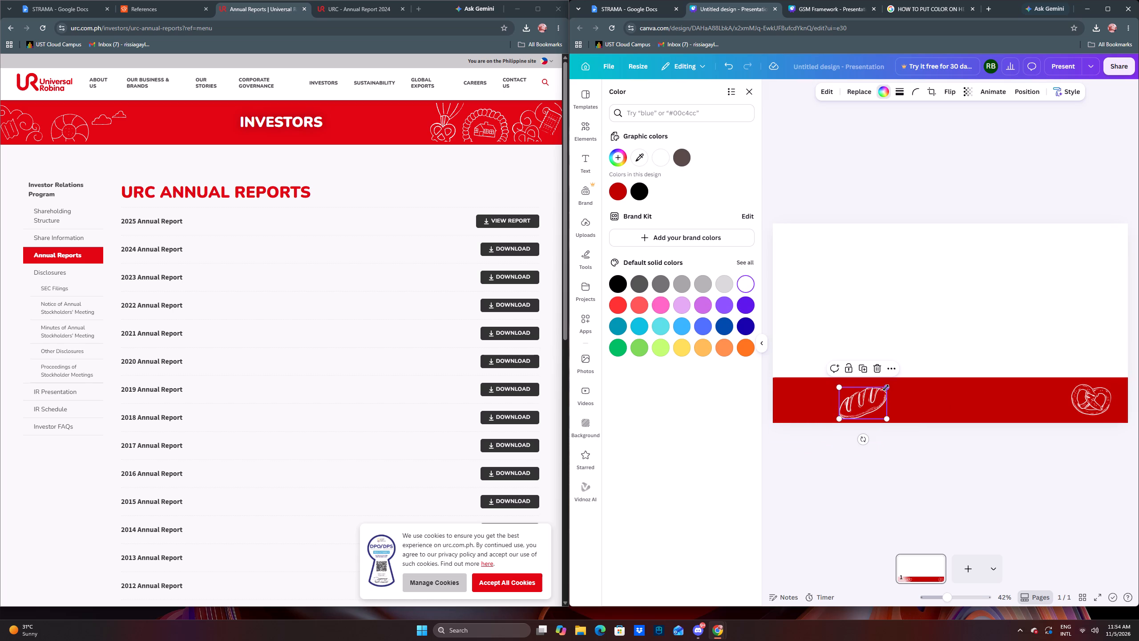
drag(886, 388, 875, 392)
drag(857, 403, 858, 399)
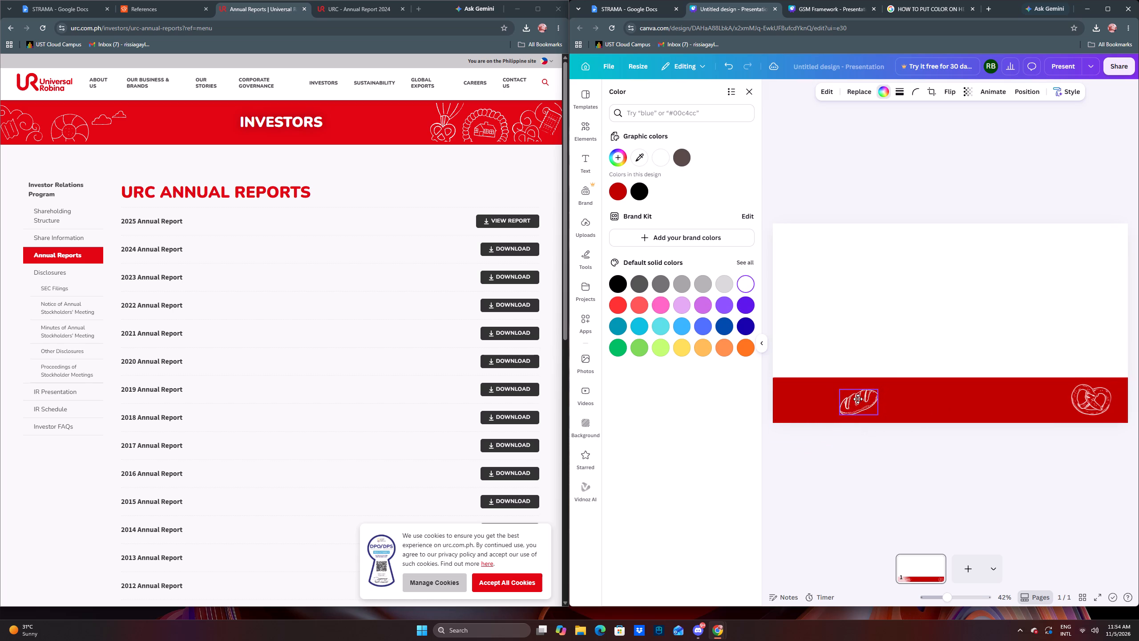
drag(858, 399, 844, 398)
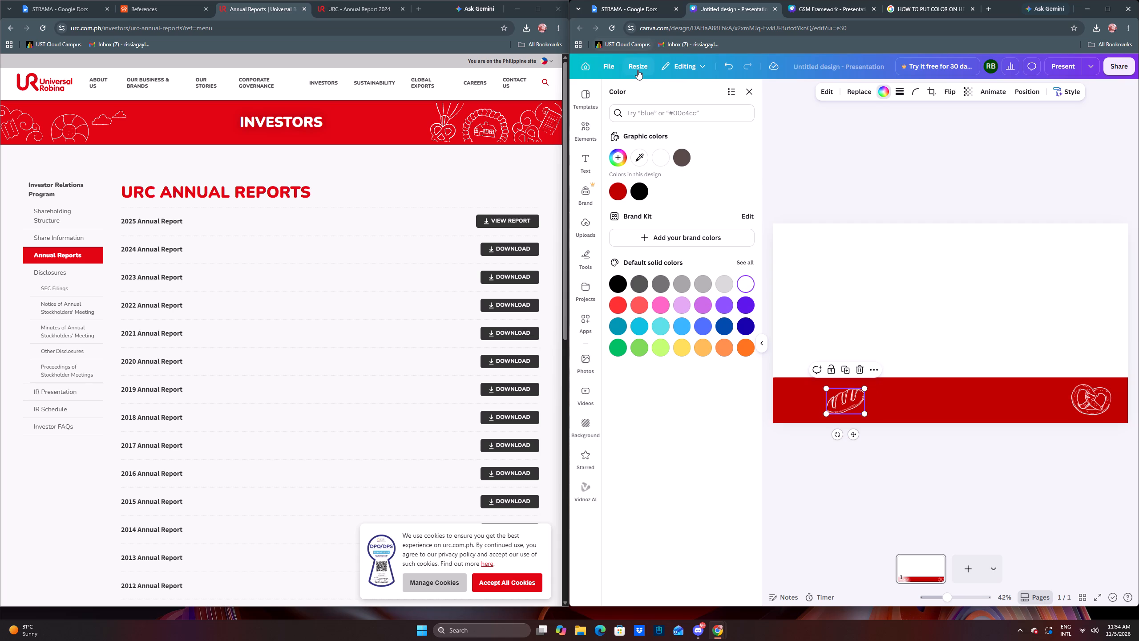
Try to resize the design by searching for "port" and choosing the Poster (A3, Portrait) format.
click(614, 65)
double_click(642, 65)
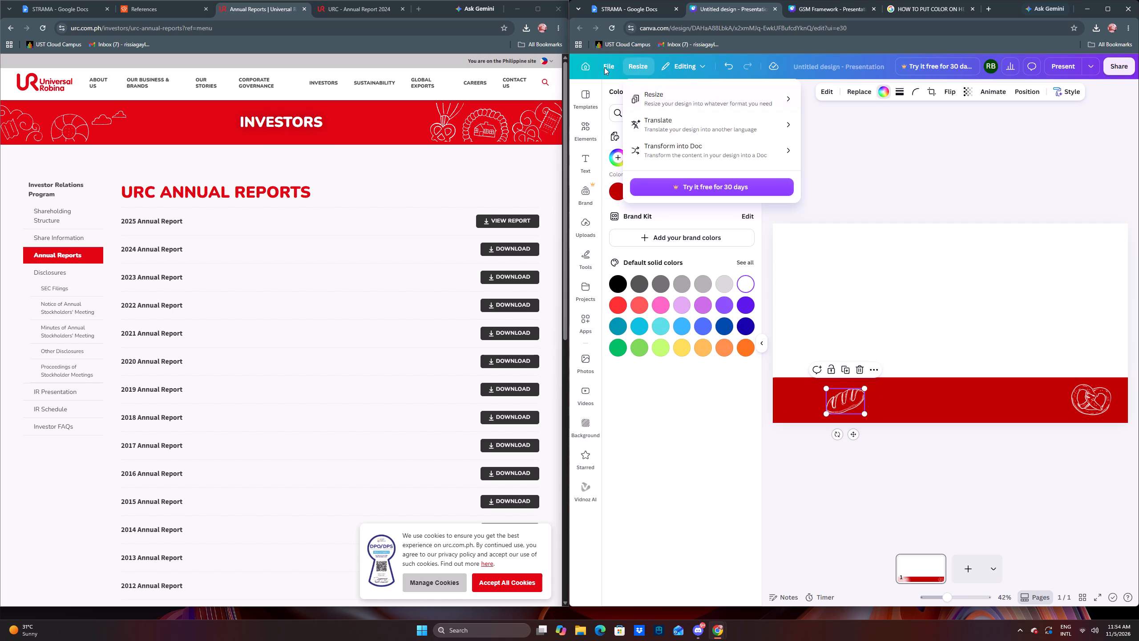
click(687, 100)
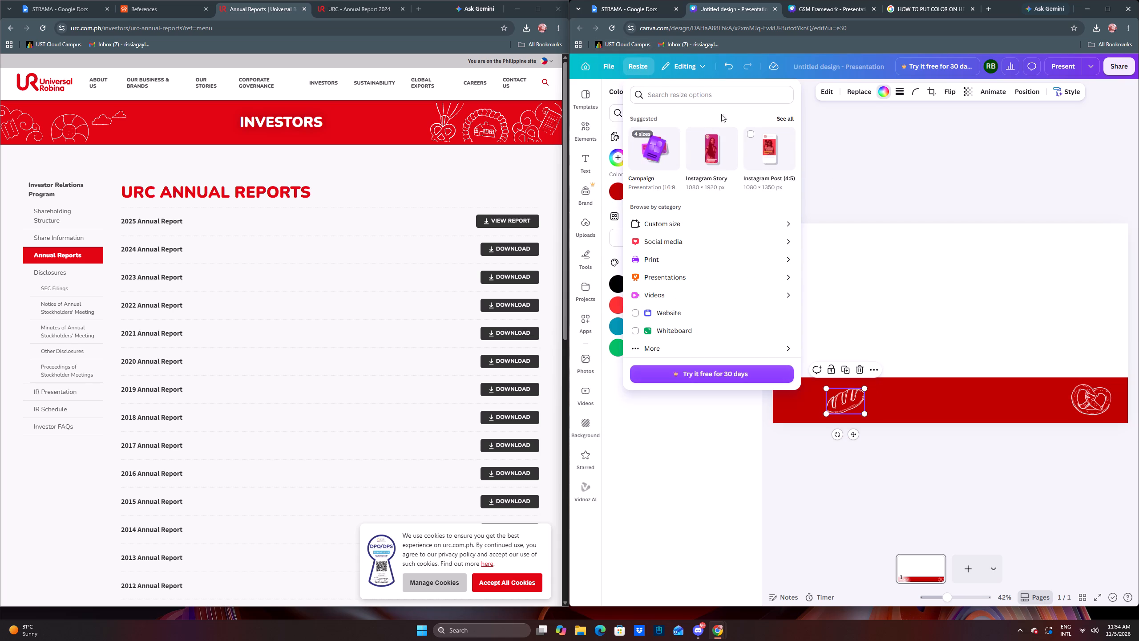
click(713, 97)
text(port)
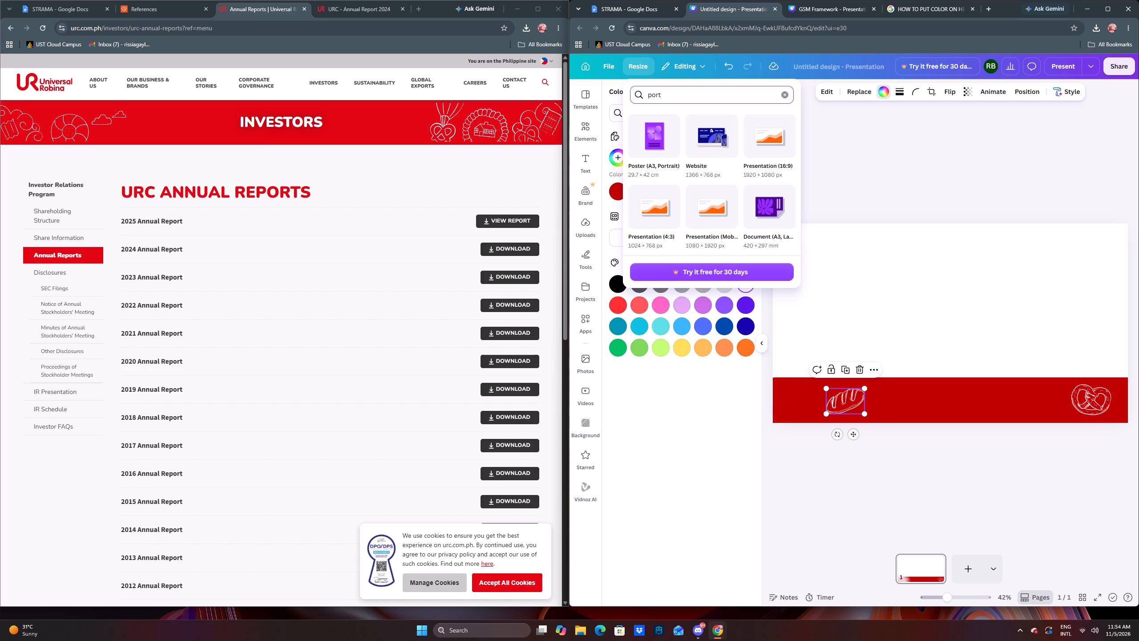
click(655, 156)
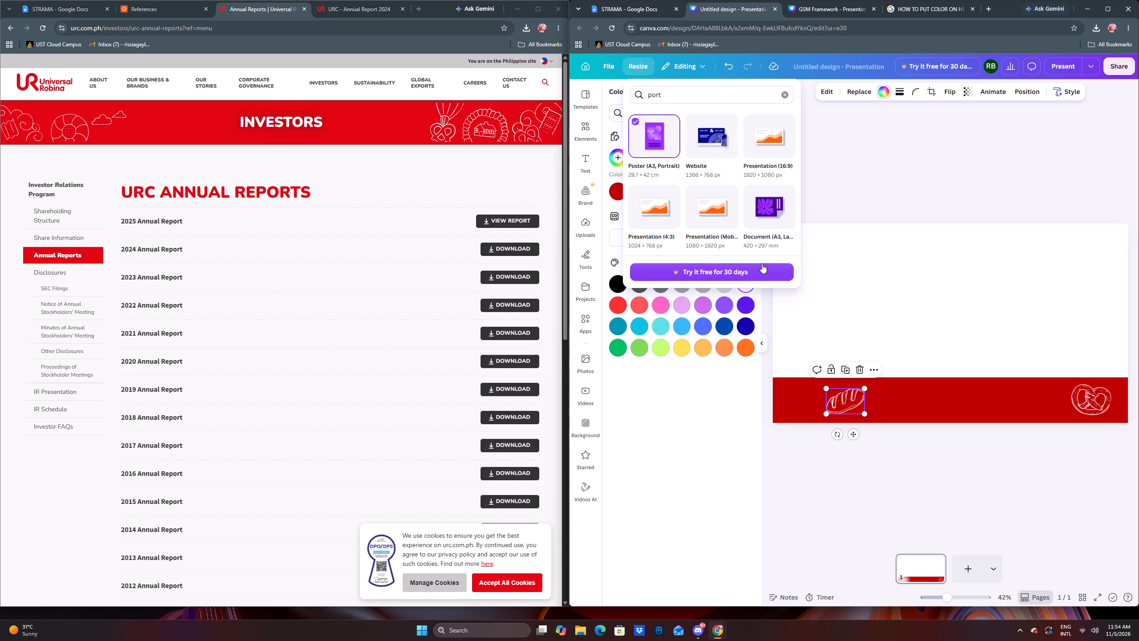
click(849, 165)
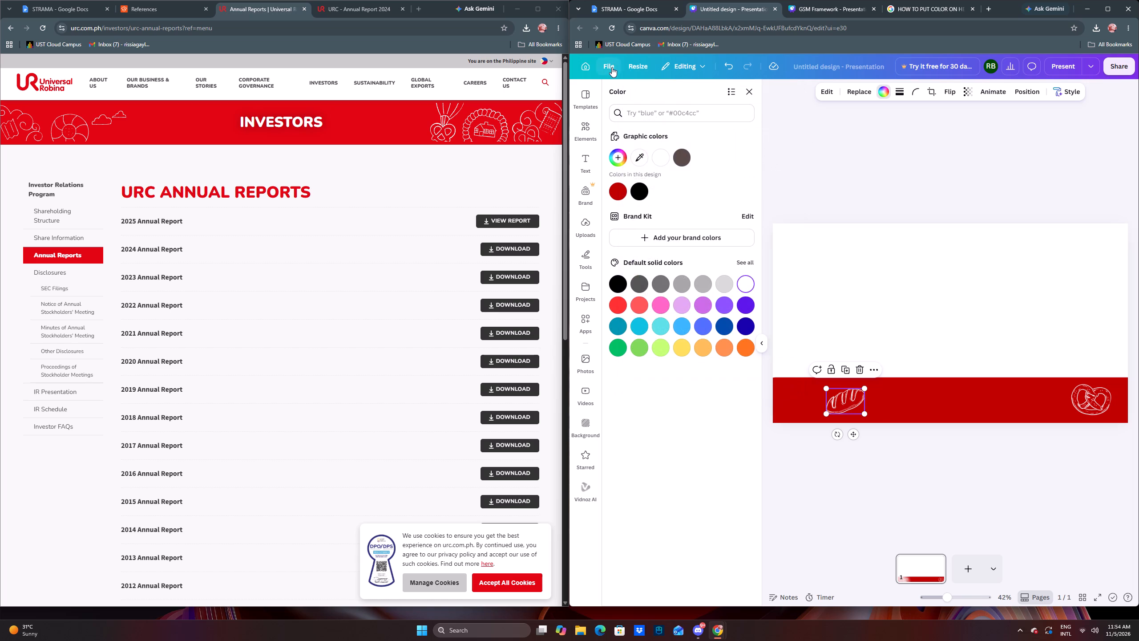
Create a separate new design by searching the formats for "por" and choosing Poster (A2, Portrait).
click(612, 67)
click(655, 135)
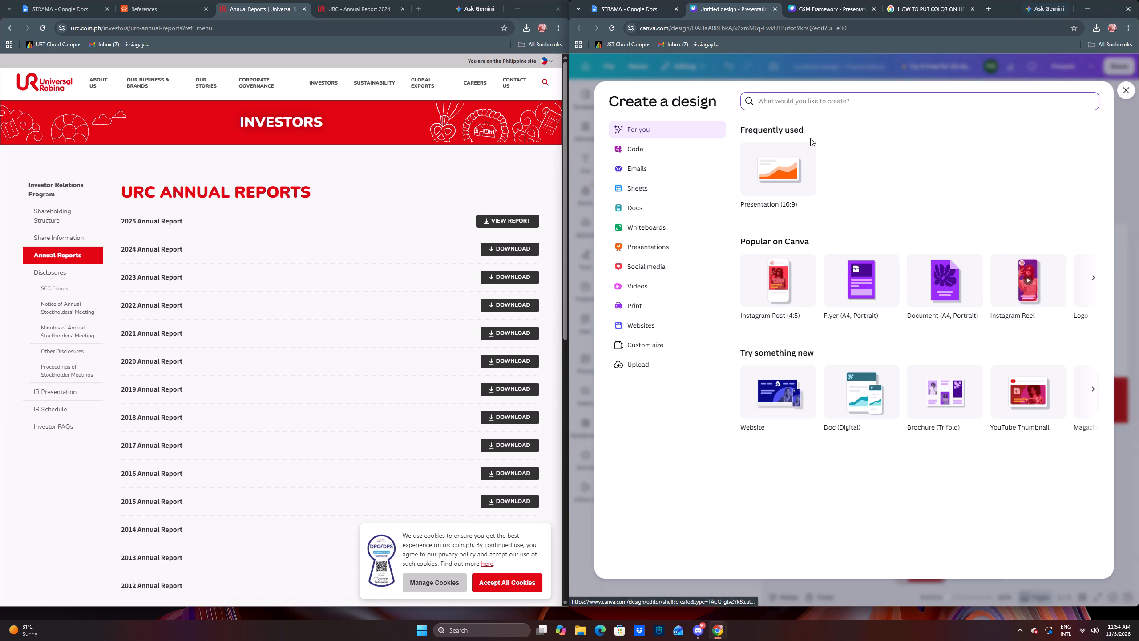
click(831, 102)
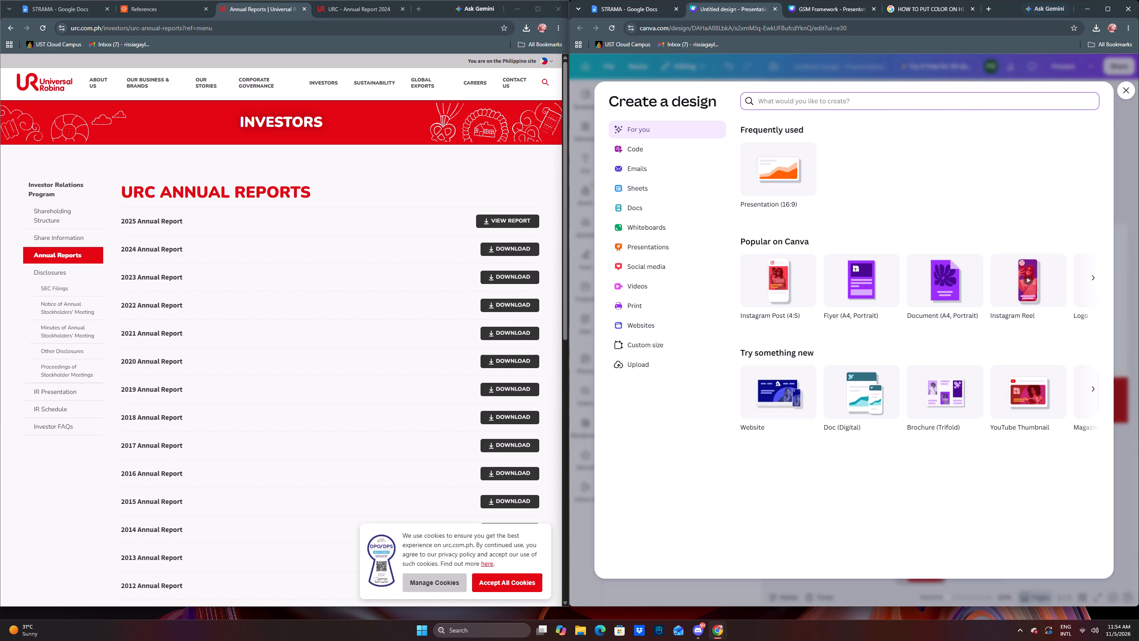
text(por)
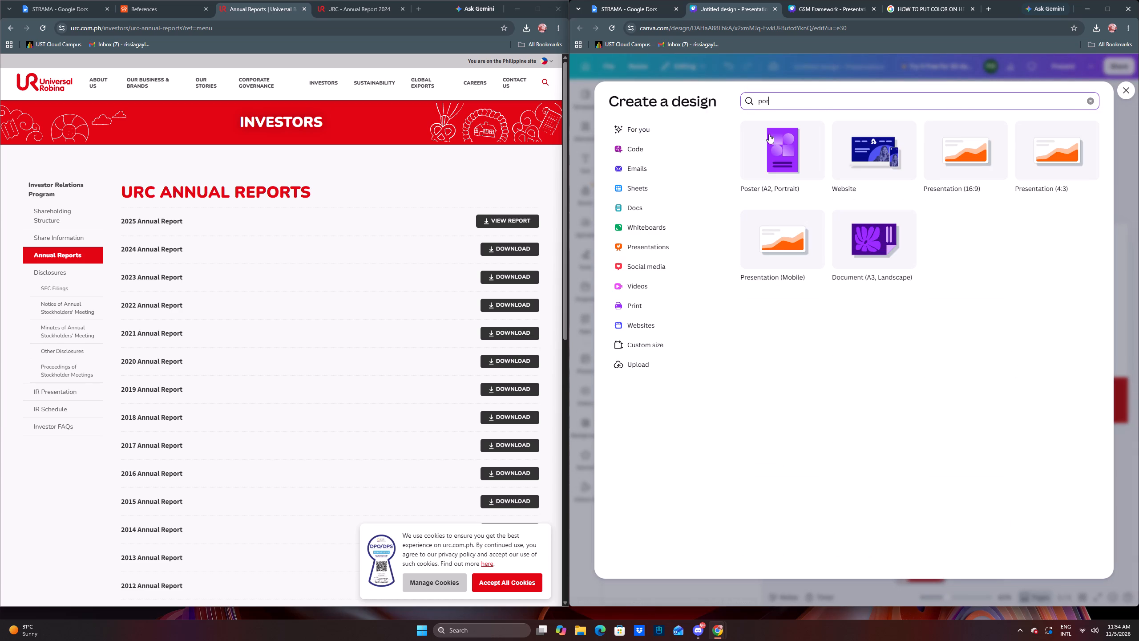
click(774, 144)
Copy the red band with its bread loaf and pretzel sketches from the presentation slide into the new poster.
click(708, 8)
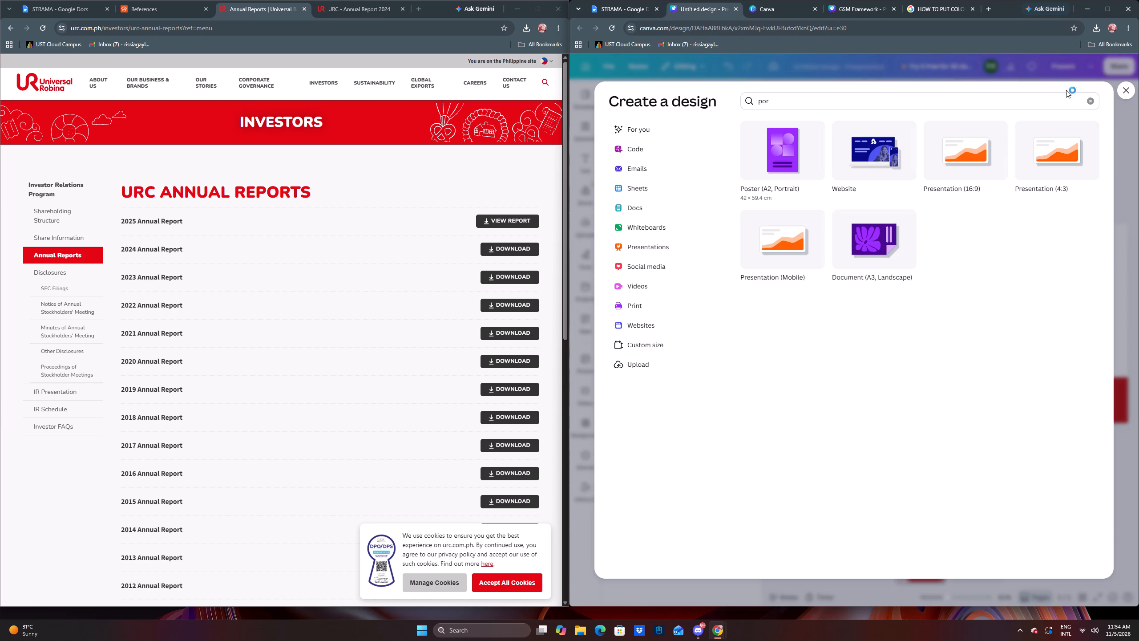
click(1125, 89)
click(841, 324)
drag(831, 341, 1083, 483)
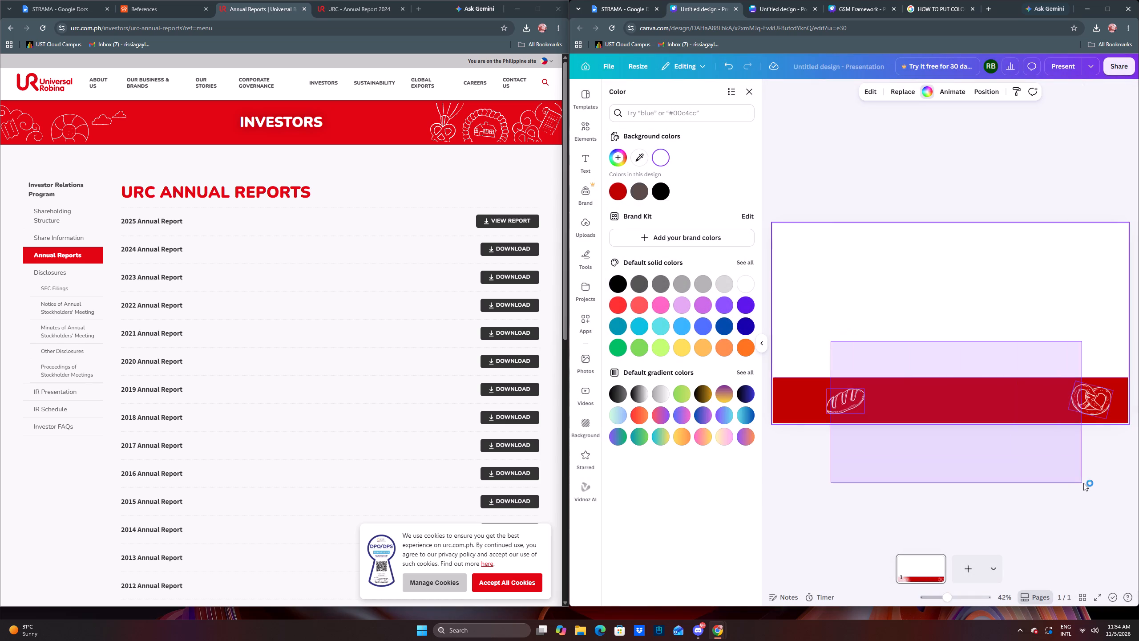
drag(1083, 483, 1085, 484)
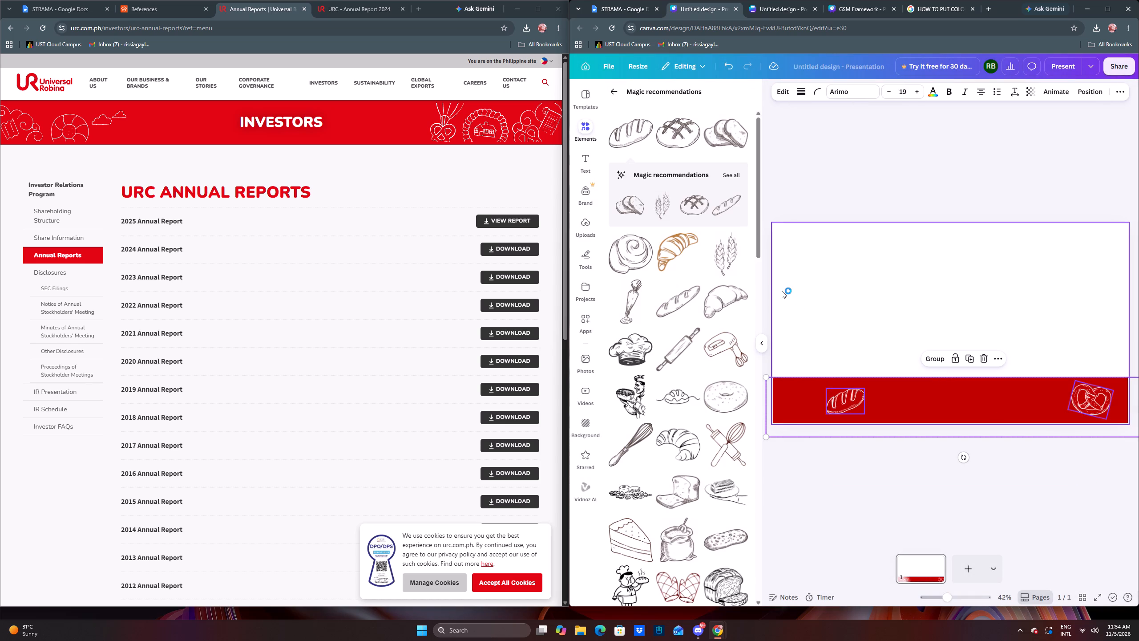
key(ctrl+c)
click(771, 9)
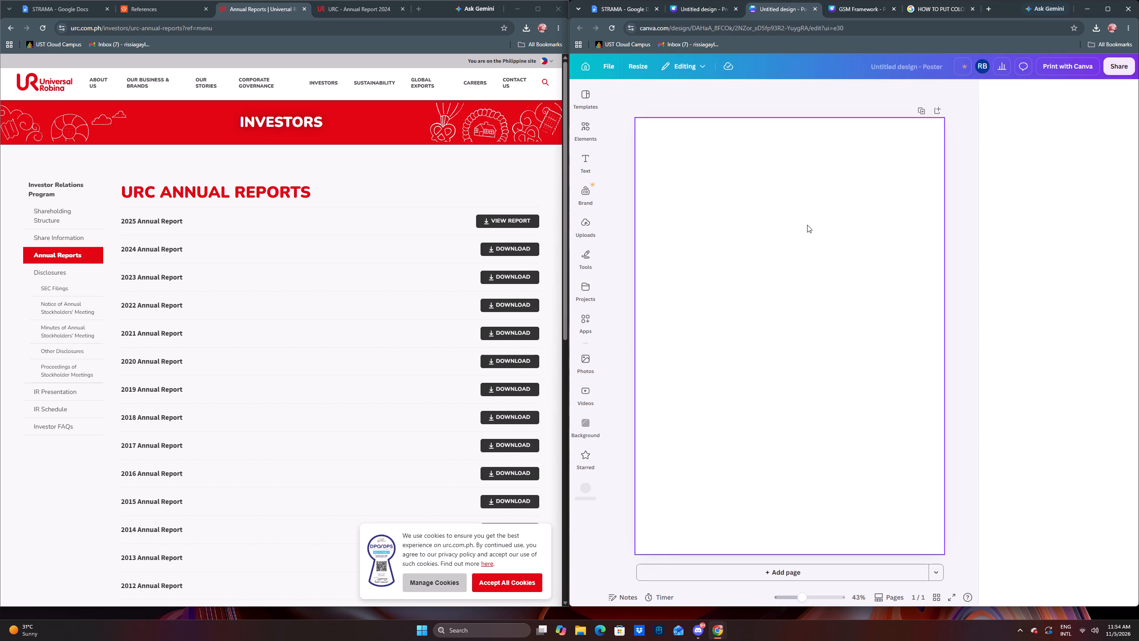
click(807, 227)
key(ctrl+v)
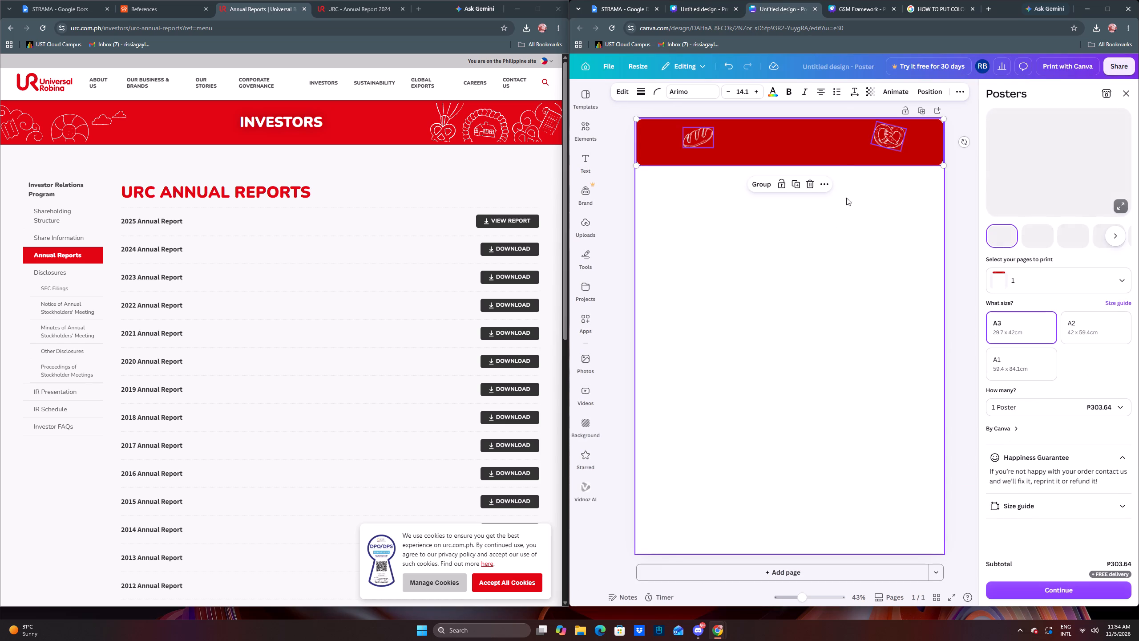
Move the pasted band and sketches to the poster's bottom edge and stretch the band to cover the full page width.
drag(809, 146, 809, 538)
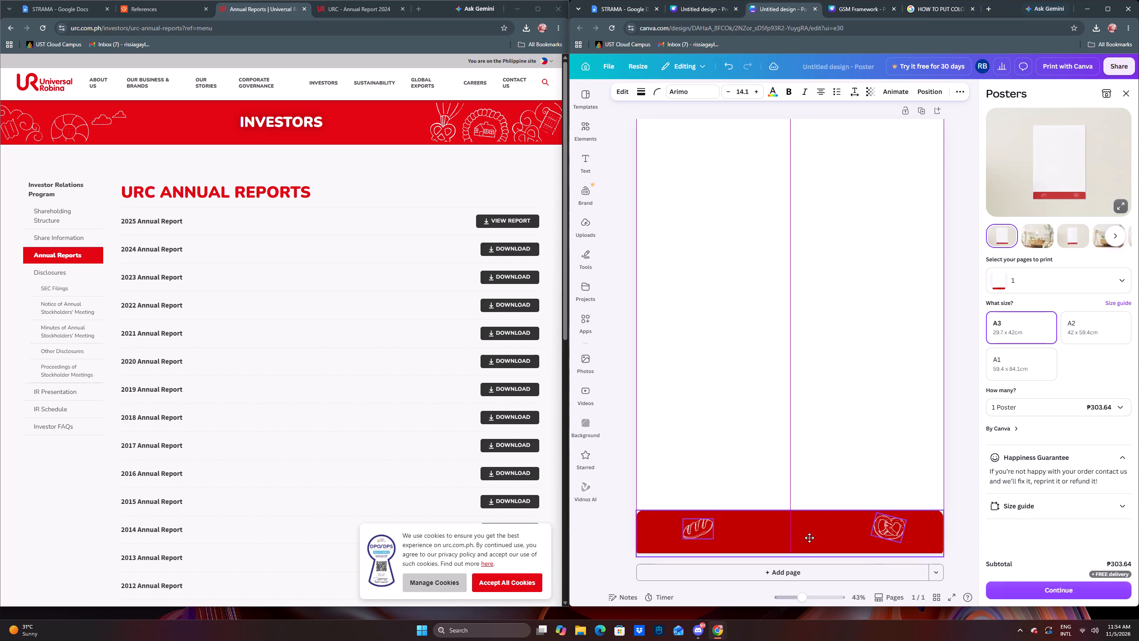
drag(809, 538, 805, 535)
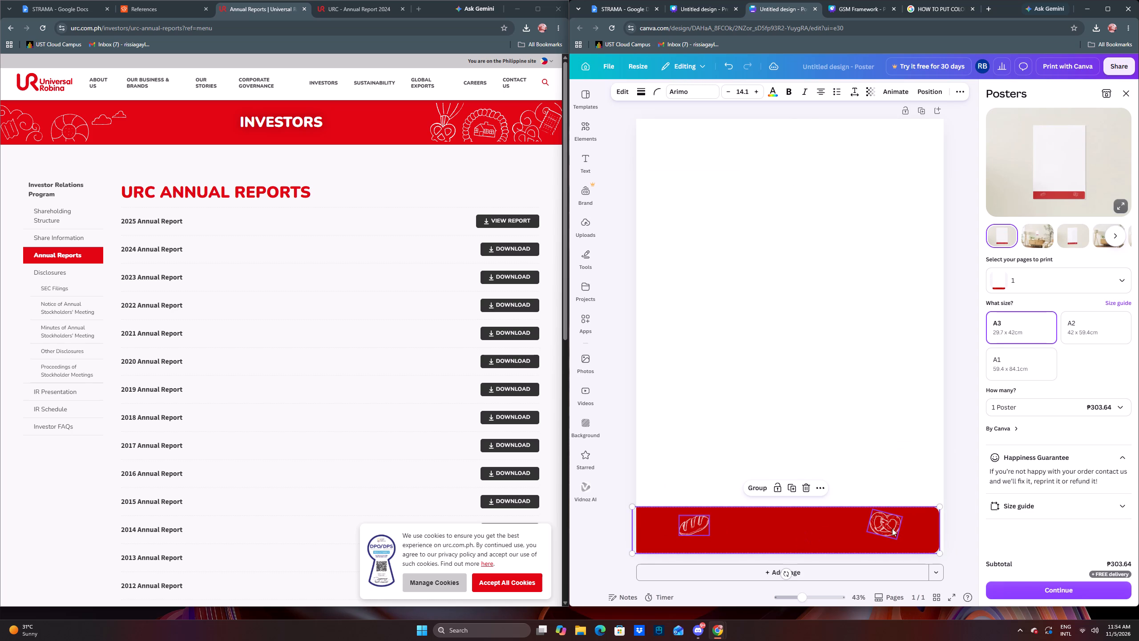
click(921, 470)
click(929, 525)
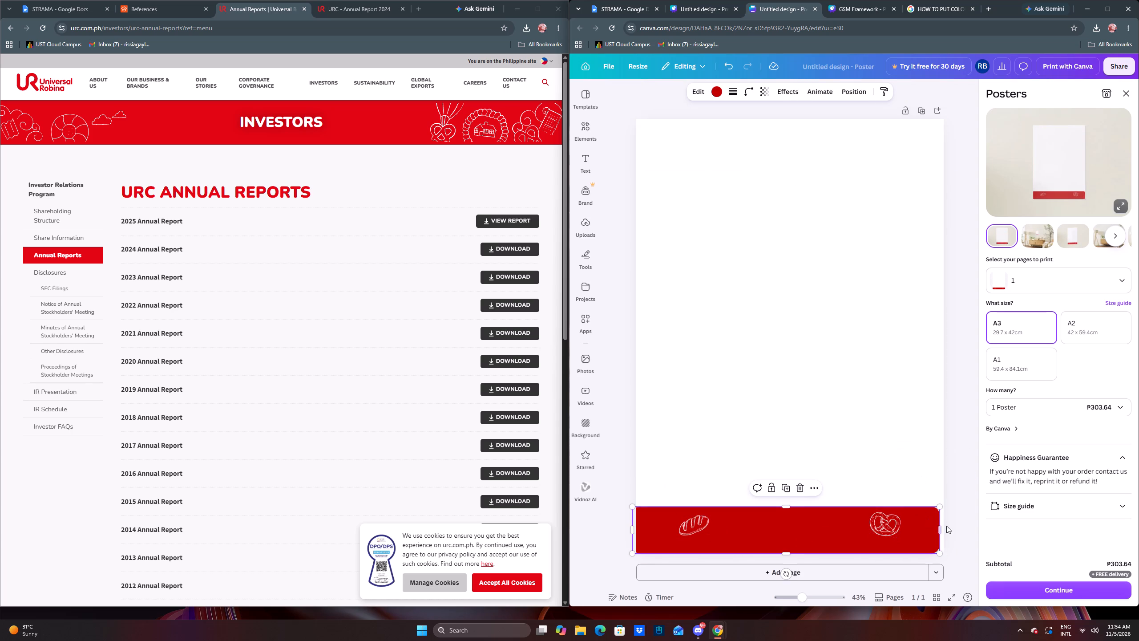
drag(941, 530, 951, 530)
click(762, 436)
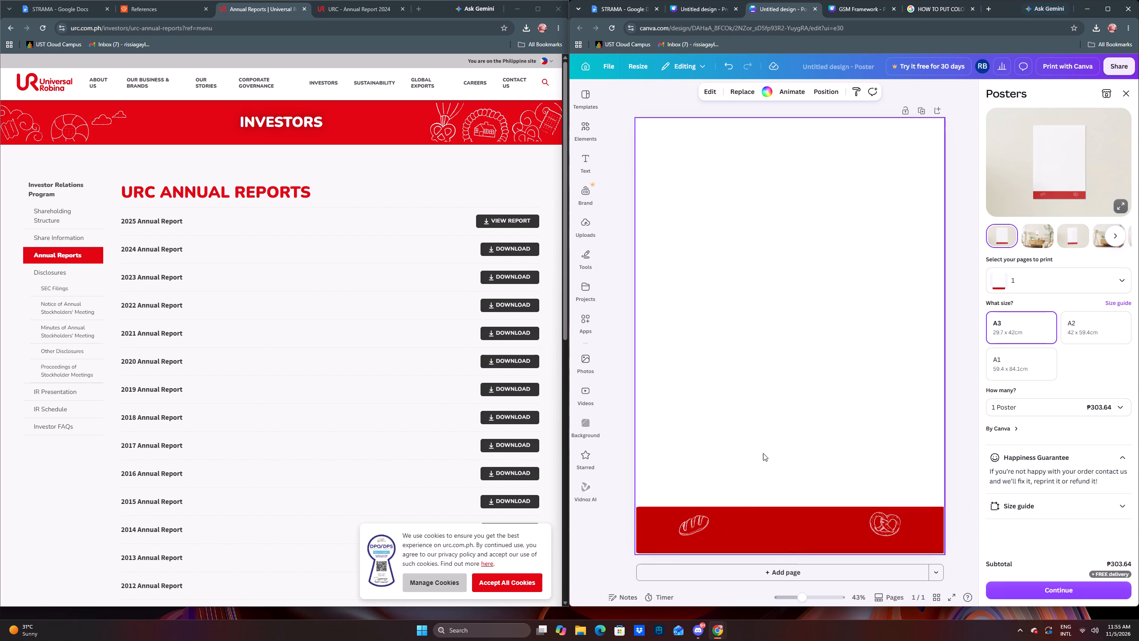
Move the bread loaf and pretzel sketches outwards and slightly down, toward opposite ends of the red band.
drag(695, 525, 677, 532)
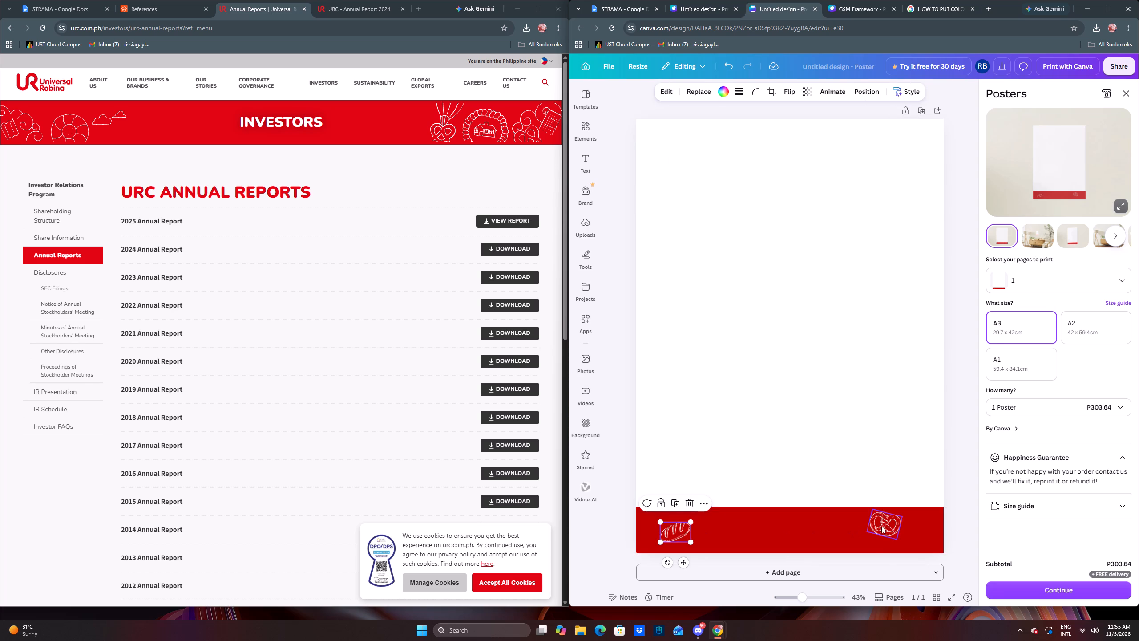
click(883, 526)
drag(885, 528, 904, 533)
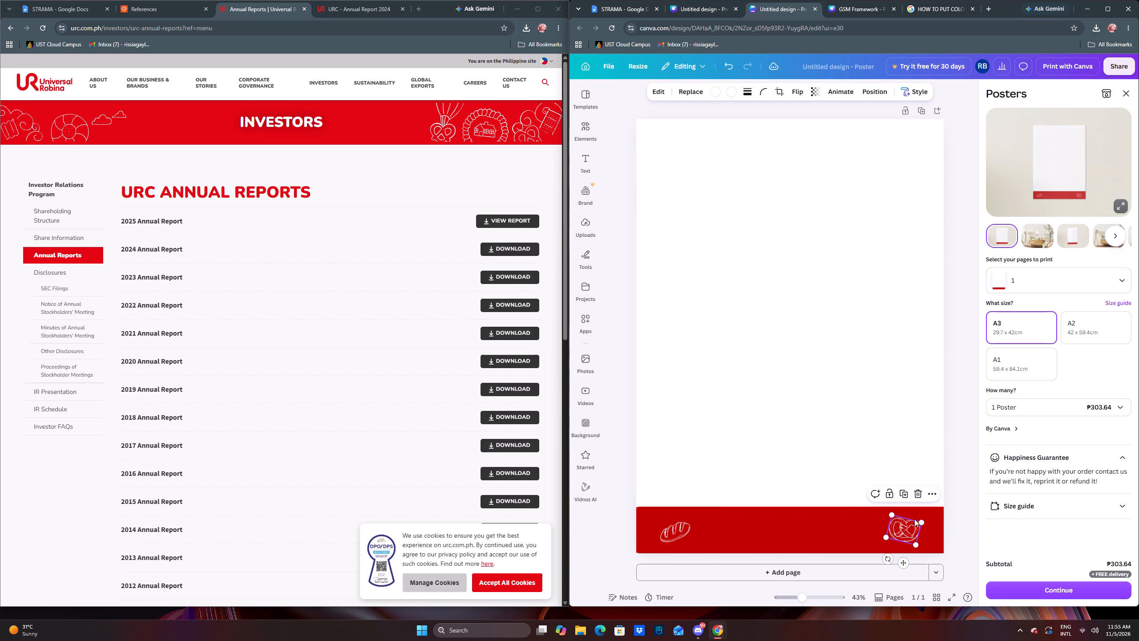
Enlarge the pretzel sketch to about 5 cm wide and keep it near the right end of the red band.
drag(923, 523, 932, 519)
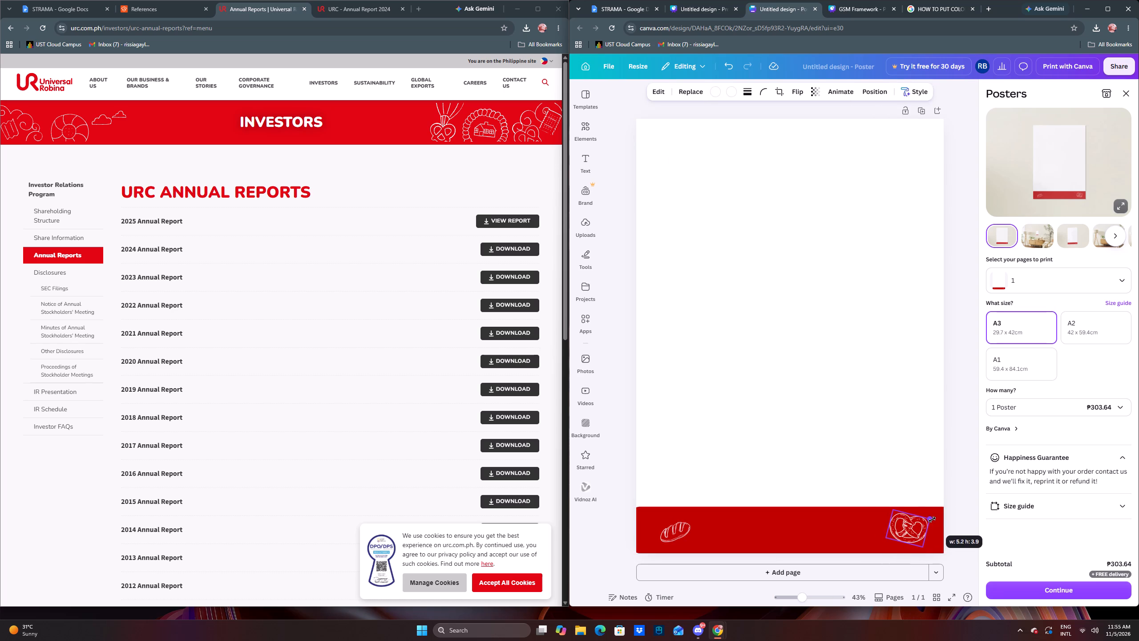
drag(932, 519, 933, 519)
drag(917, 525, 915, 529)
drag(926, 523, 923, 527)
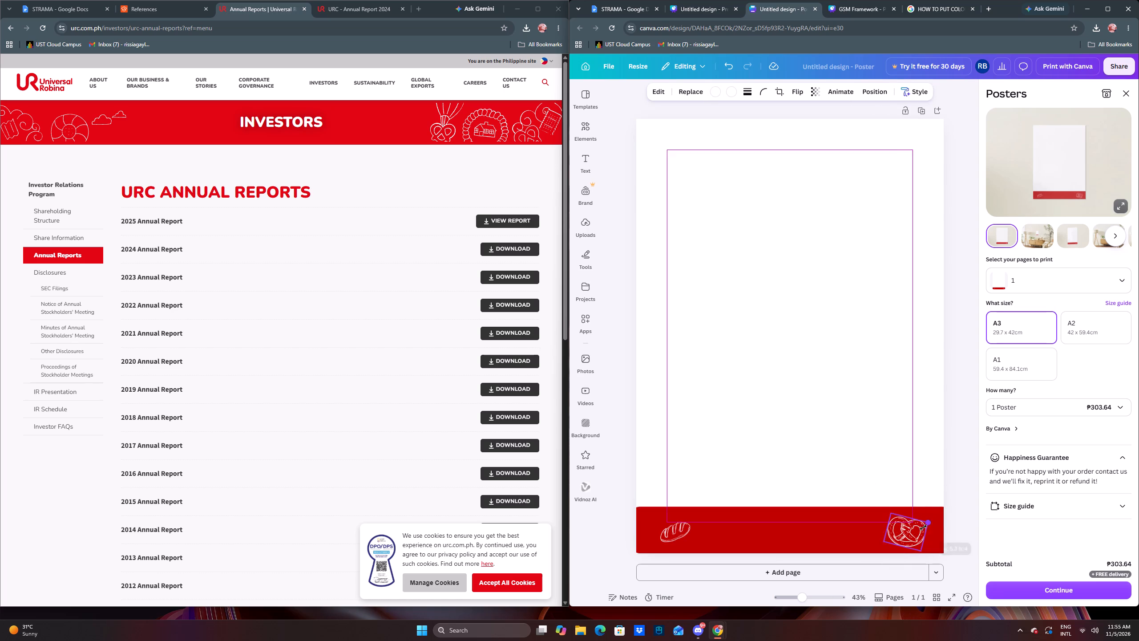
drag(923, 527, 921, 529)
drag(903, 535, 909, 531)
drag(926, 523, 931, 523)
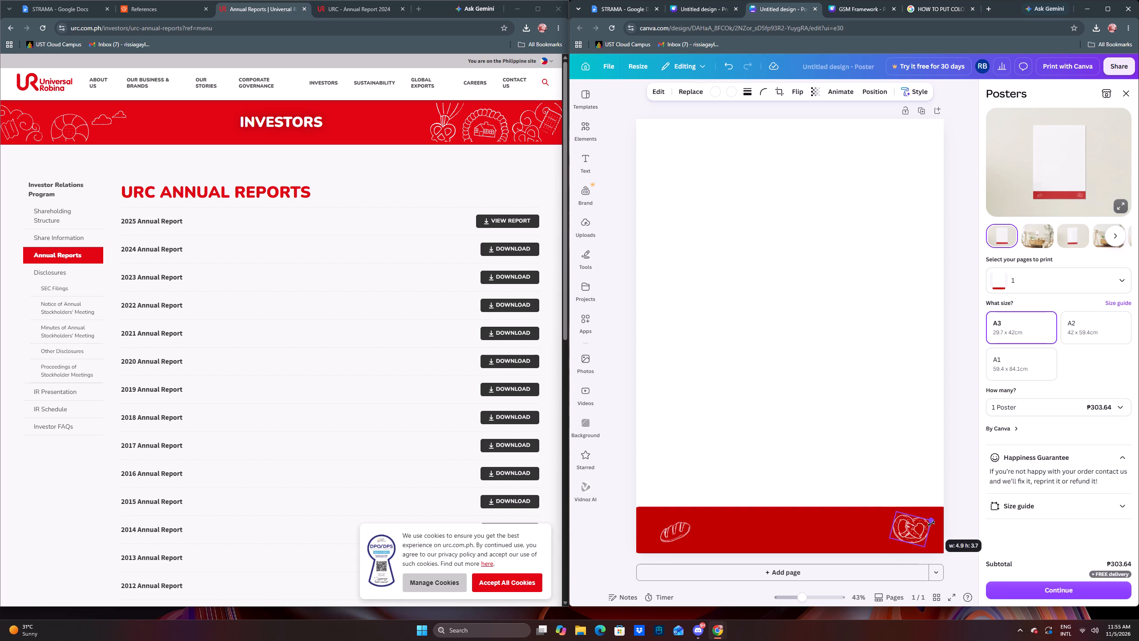
drag(931, 523, 933, 523)
Enlarge the bread loaf sketch slightly and move it inward, about a third of the way along the red band.
click(685, 531)
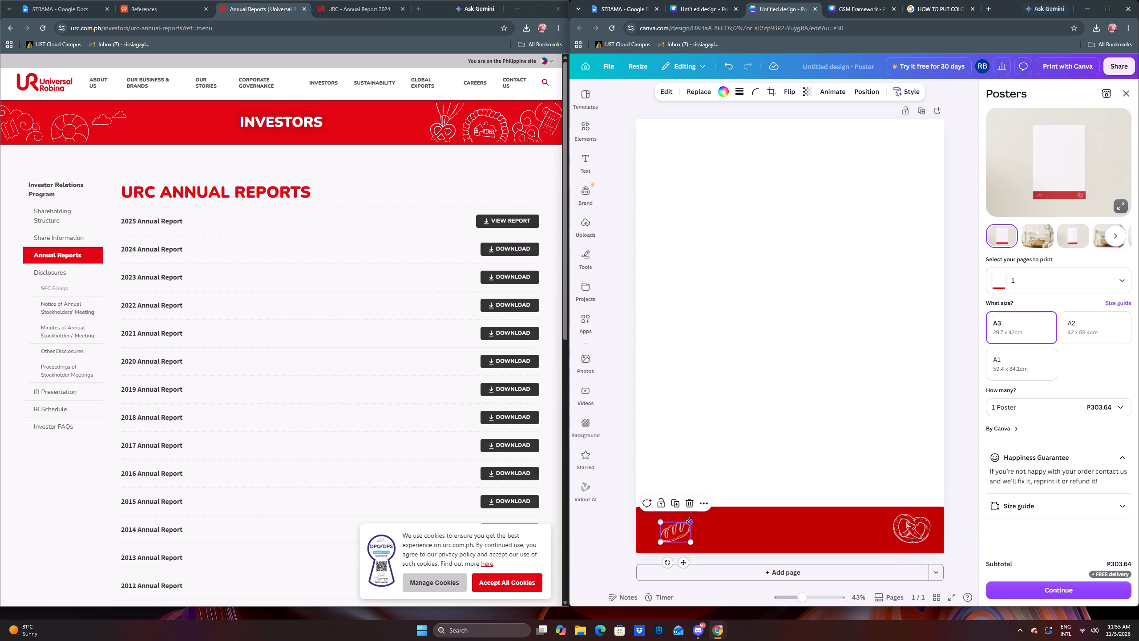
drag(691, 520, 708, 517)
drag(686, 528, 728, 532)
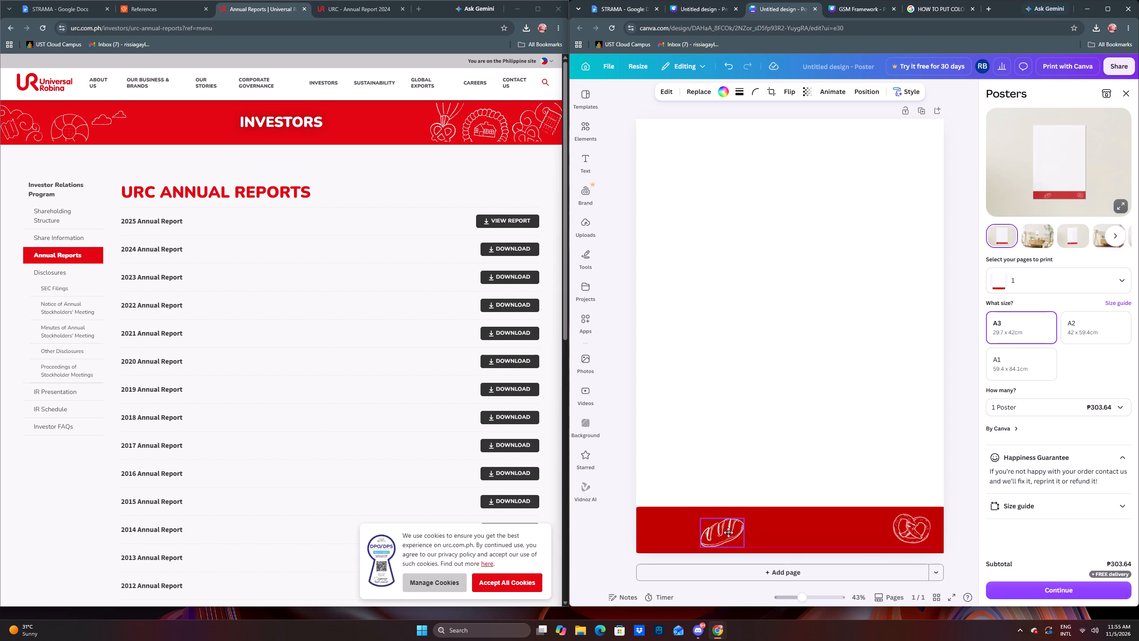
drag(728, 532, 740, 528)
drag(758, 515, 752, 519)
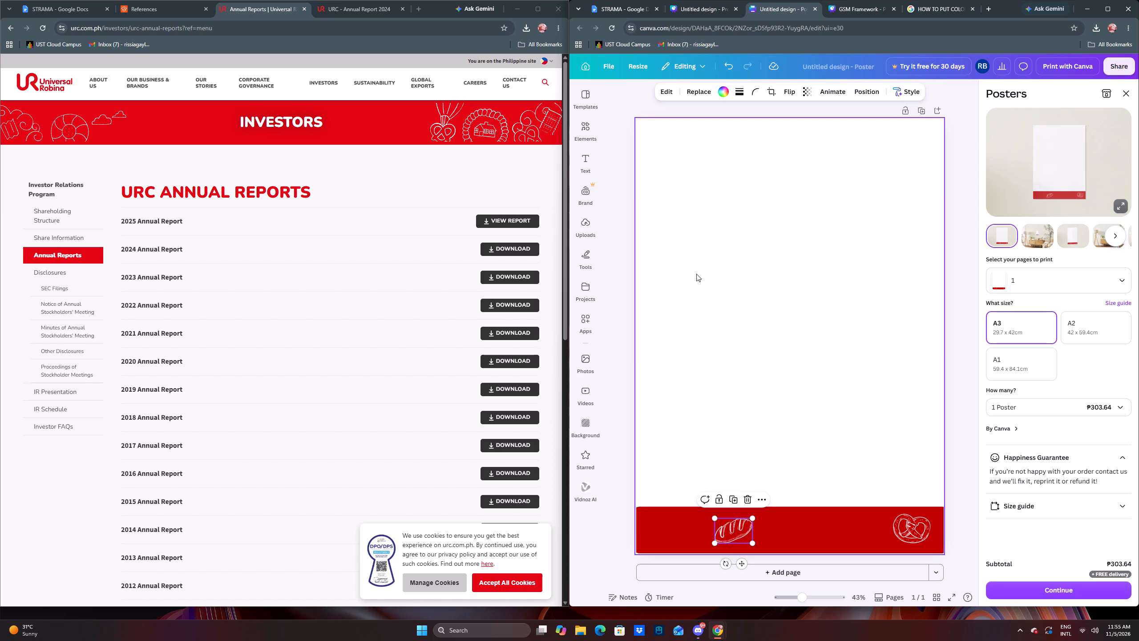
Open the full set of graphics recommended for the bread loaf sketch.
click(591, 130)
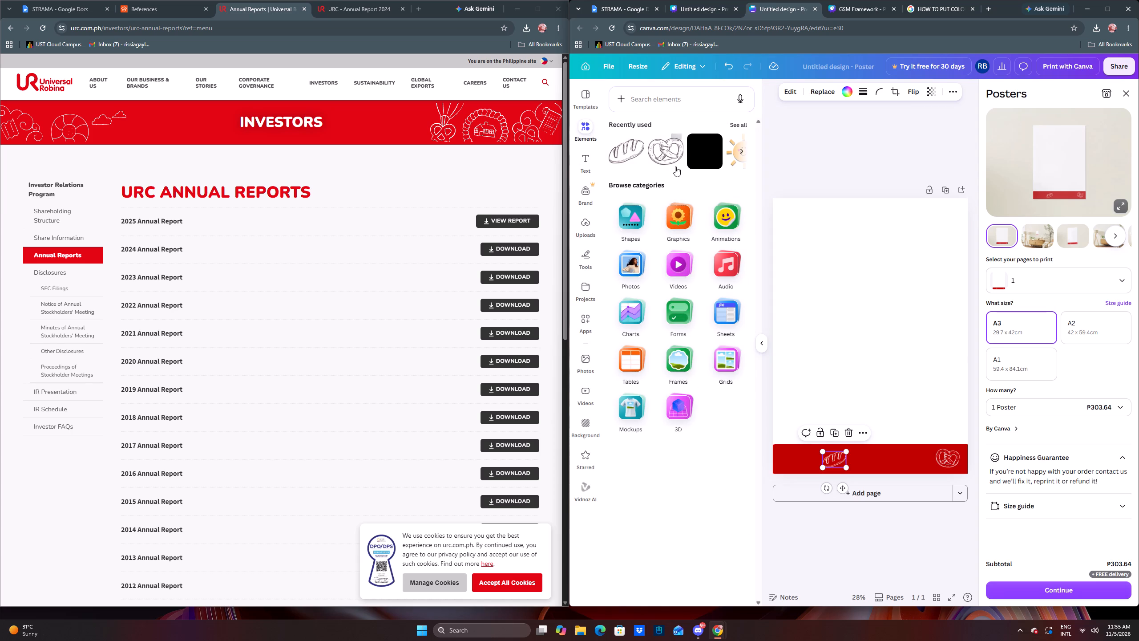
click(731, 186)
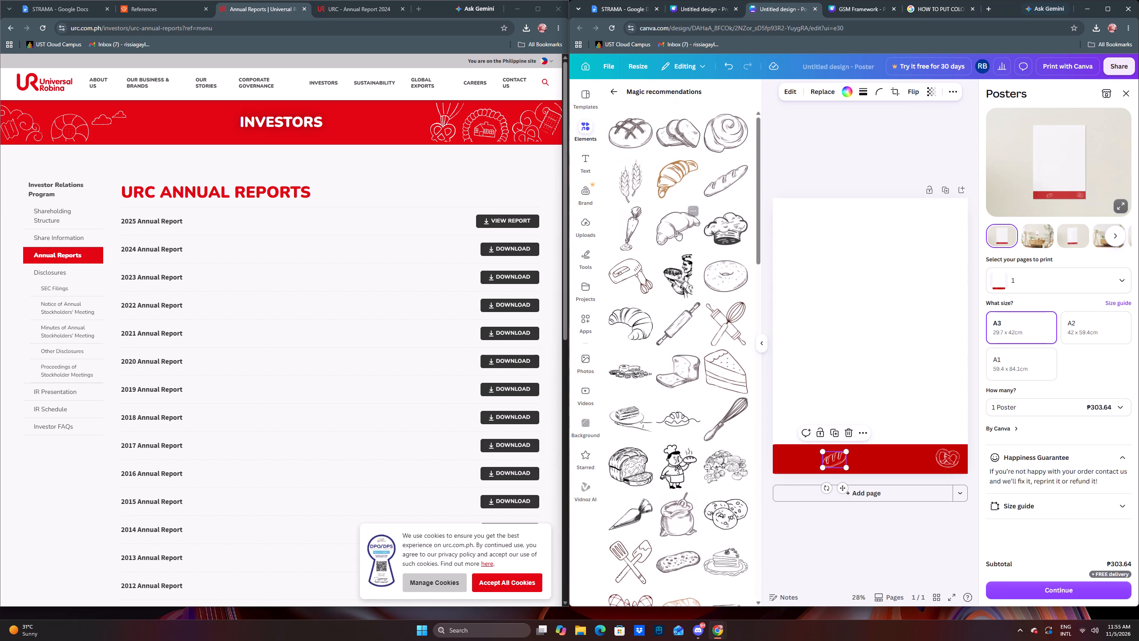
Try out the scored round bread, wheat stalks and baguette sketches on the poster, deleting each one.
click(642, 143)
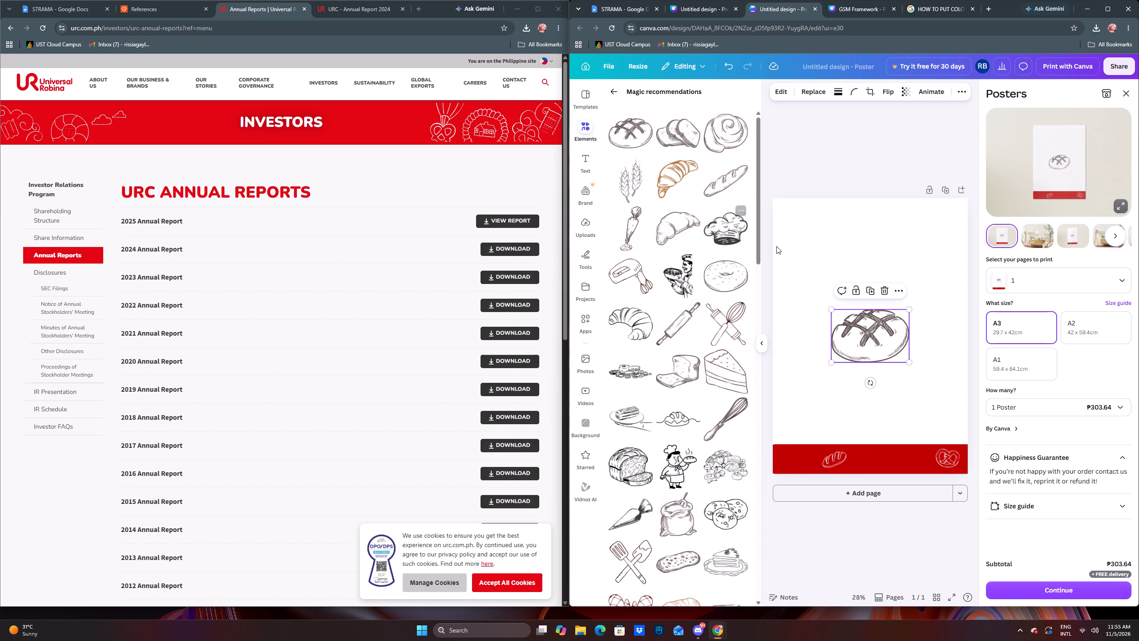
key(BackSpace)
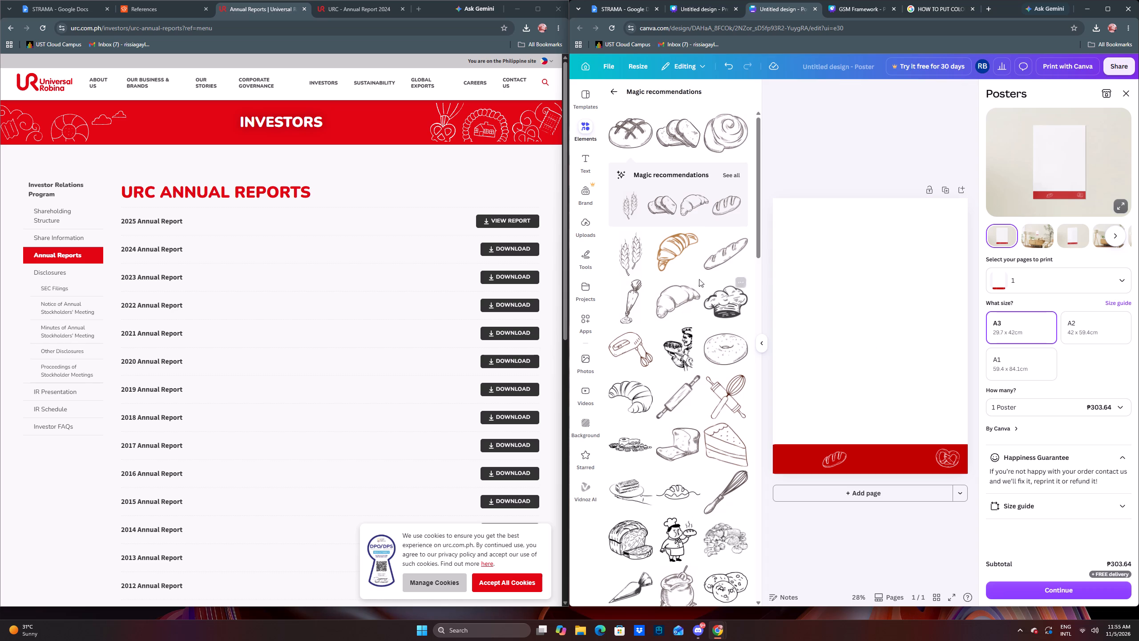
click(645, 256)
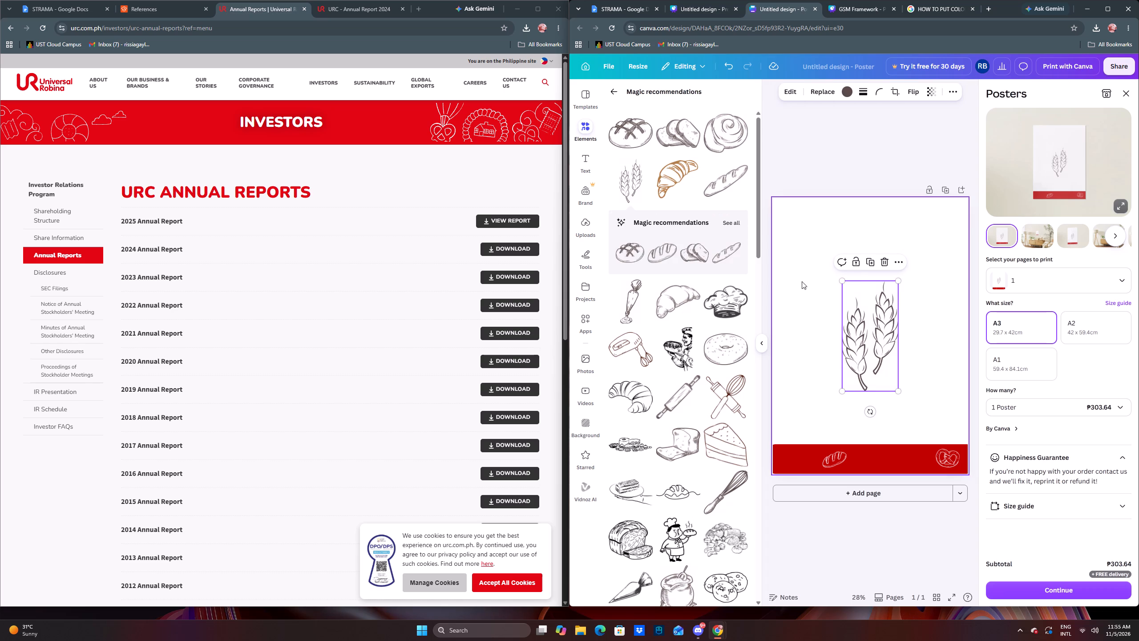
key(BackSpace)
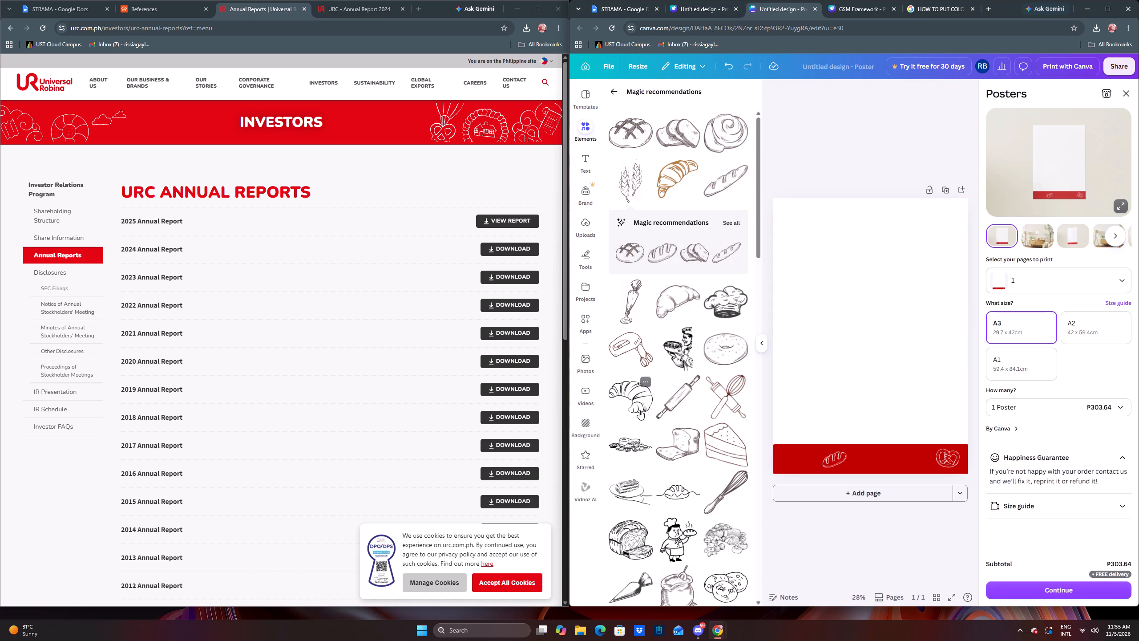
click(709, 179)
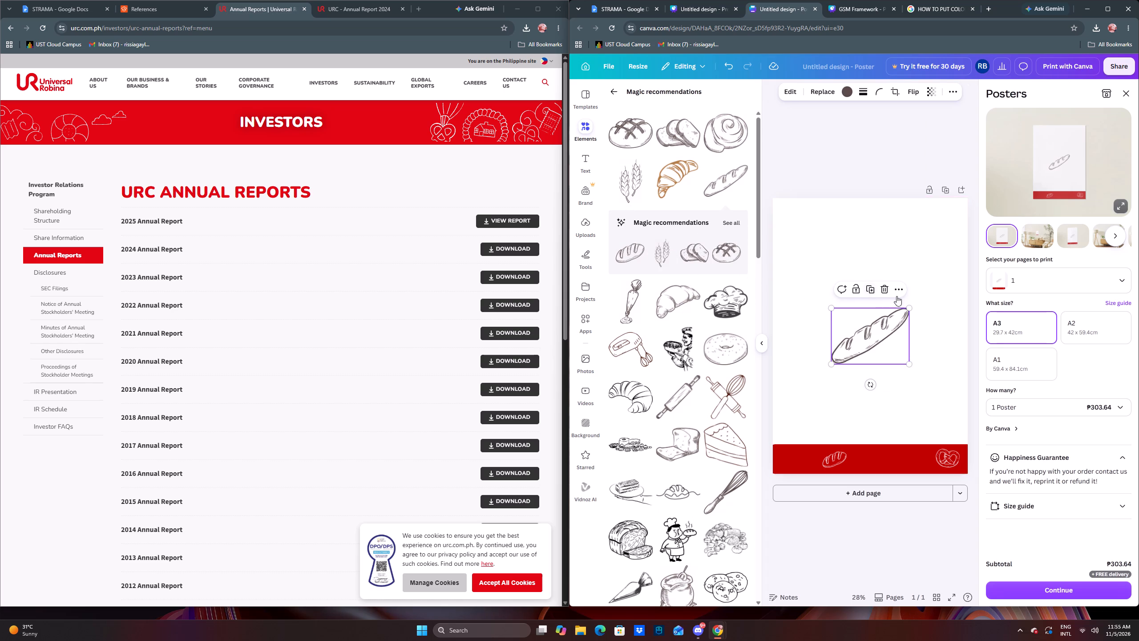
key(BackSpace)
Add the wheat stalks sketch to the poster and tilt it clockwise by about 23°.
click(666, 259)
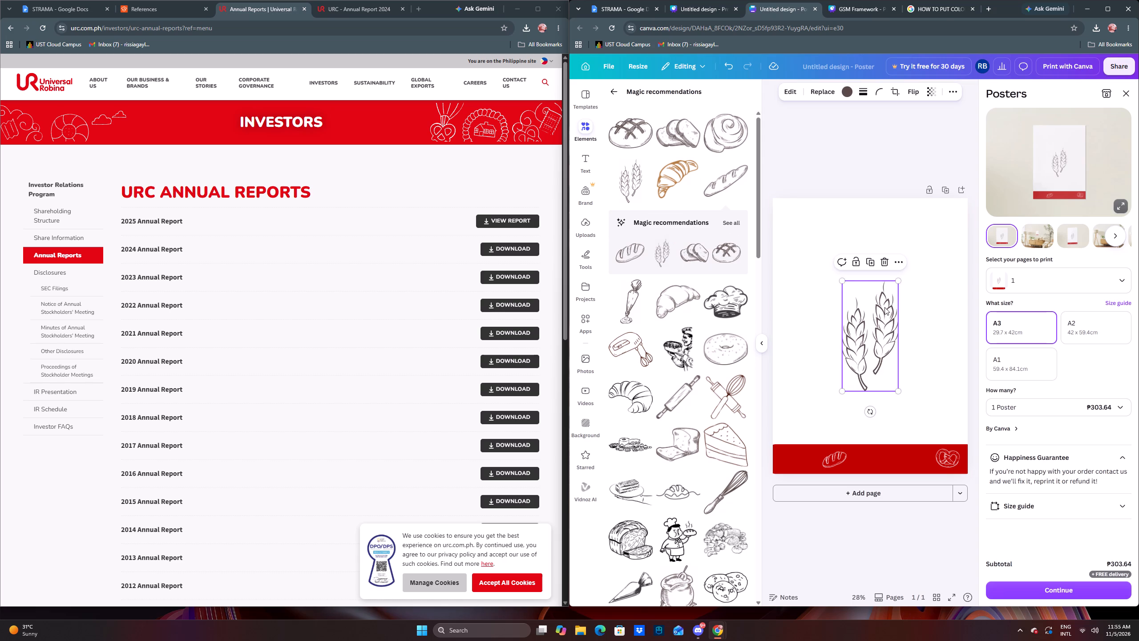
drag(885, 307, 846, 331)
drag(832, 435, 798, 438)
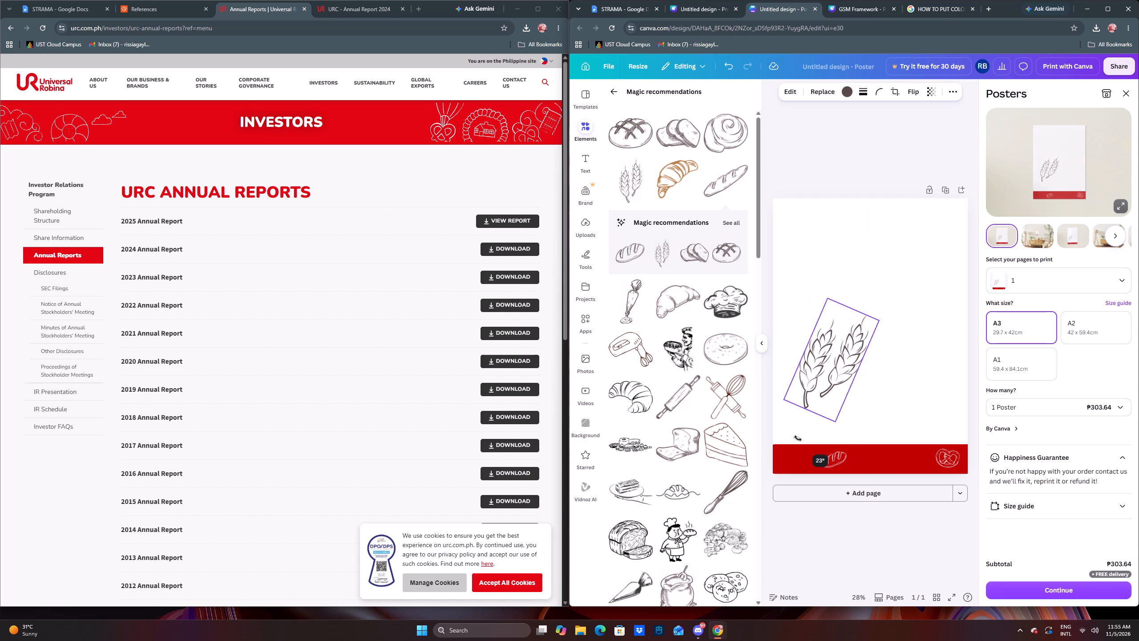
drag(798, 438, 804, 425)
Shrink the wheat stalks sketch to about 7 cm wide and place it over the red band, left of the bread loaf.
drag(827, 300, 823, 353)
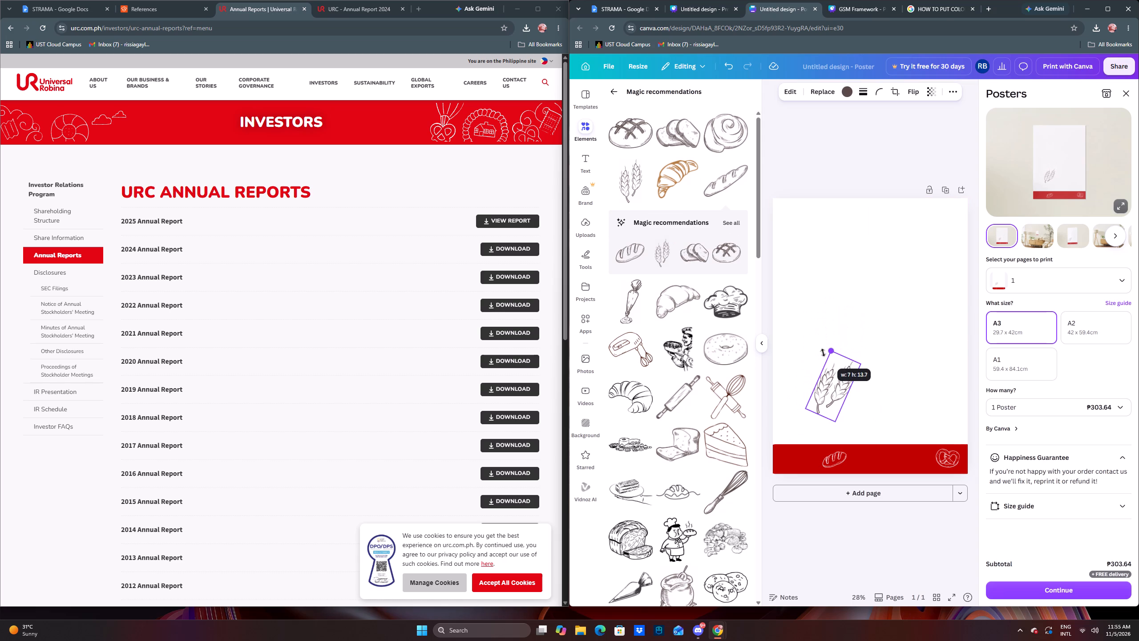
drag(823, 353, 824, 356)
drag(839, 385, 814, 463)
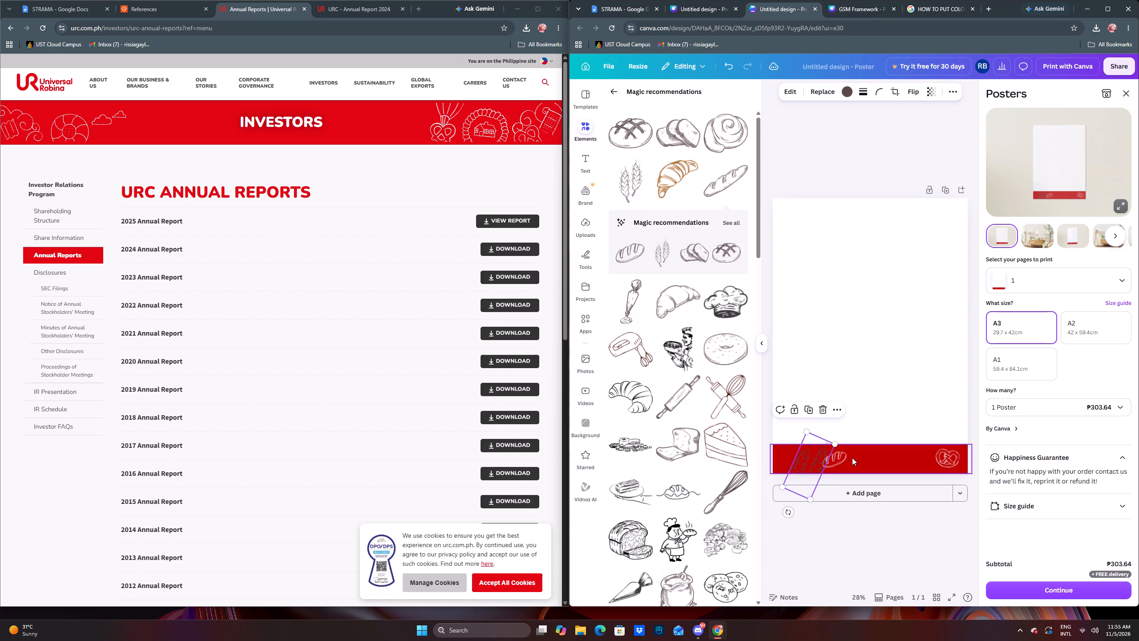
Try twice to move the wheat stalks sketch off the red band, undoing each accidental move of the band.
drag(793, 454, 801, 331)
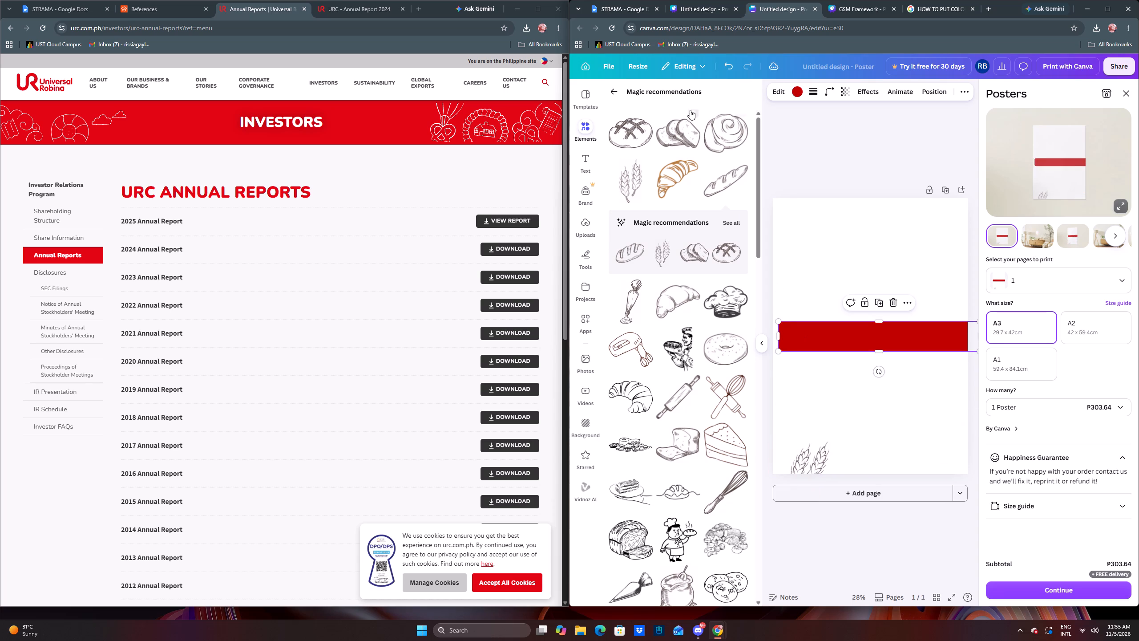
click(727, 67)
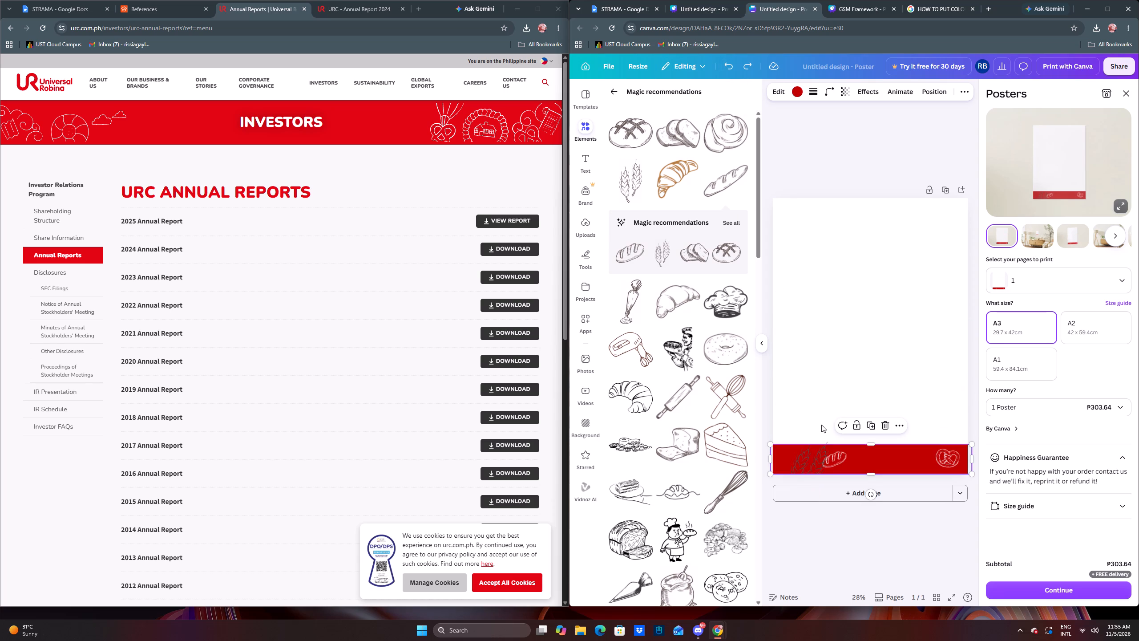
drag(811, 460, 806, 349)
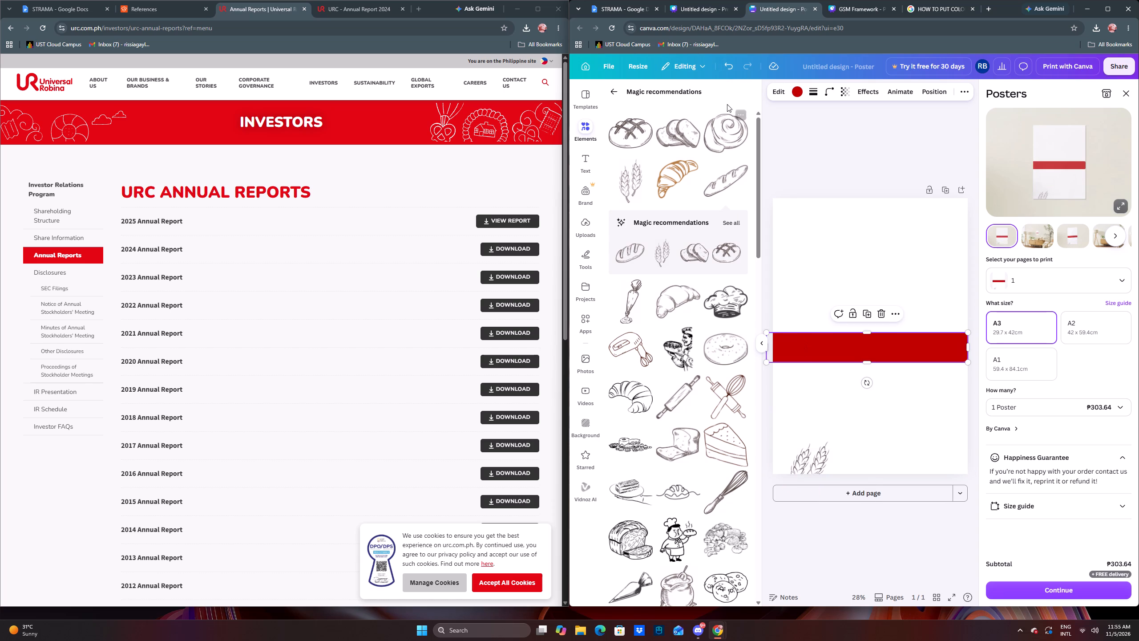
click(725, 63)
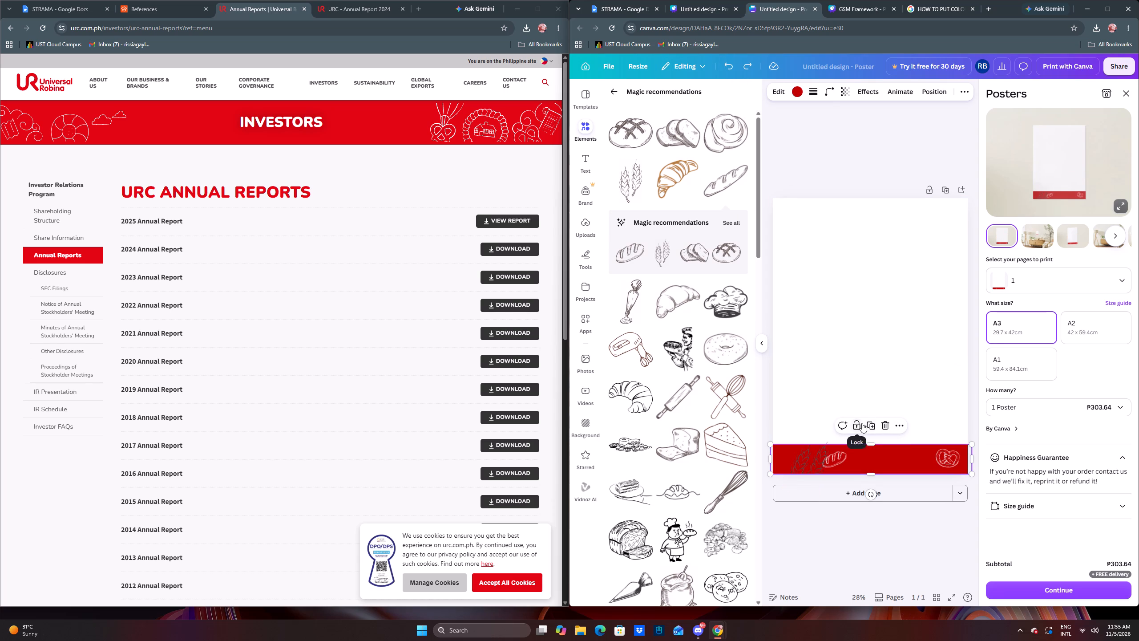
Lock the red band and move the wheat stalks sketch off it onto the white area above.
click(862, 423)
click(860, 346)
click(812, 450)
drag(806, 456, 804, 454)
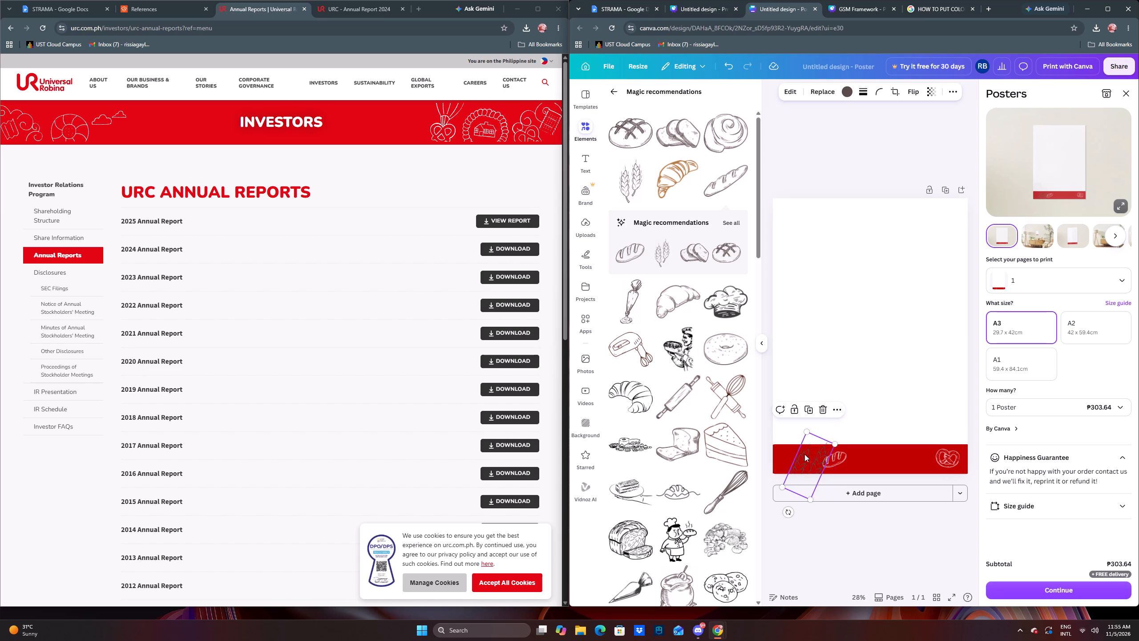
drag(804, 454, 818, 390)
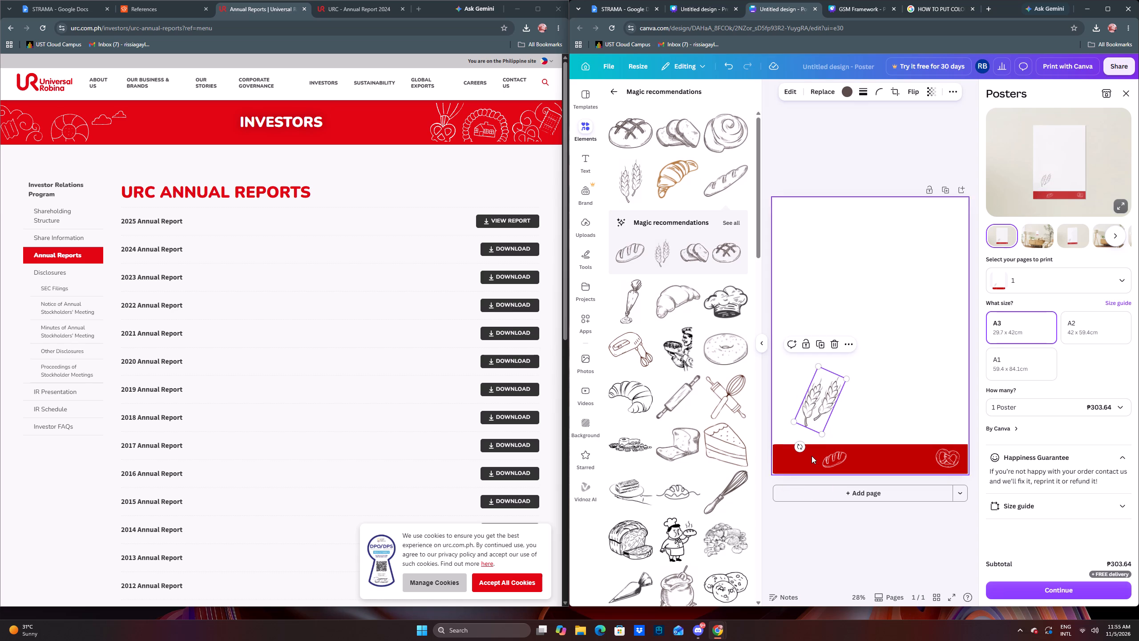
Unlock the red band, extend its left edge slightly past the poster's left edge, and lock it again.
click(812, 458)
click(873, 426)
drag(769, 457, 769, 458)
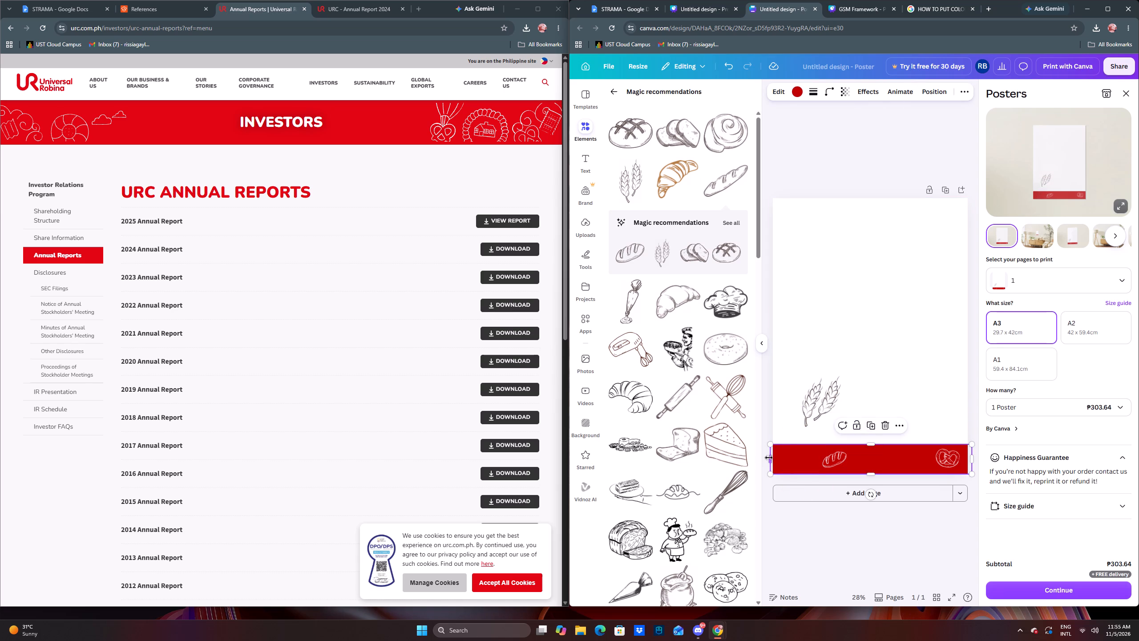
drag(769, 458, 764, 458)
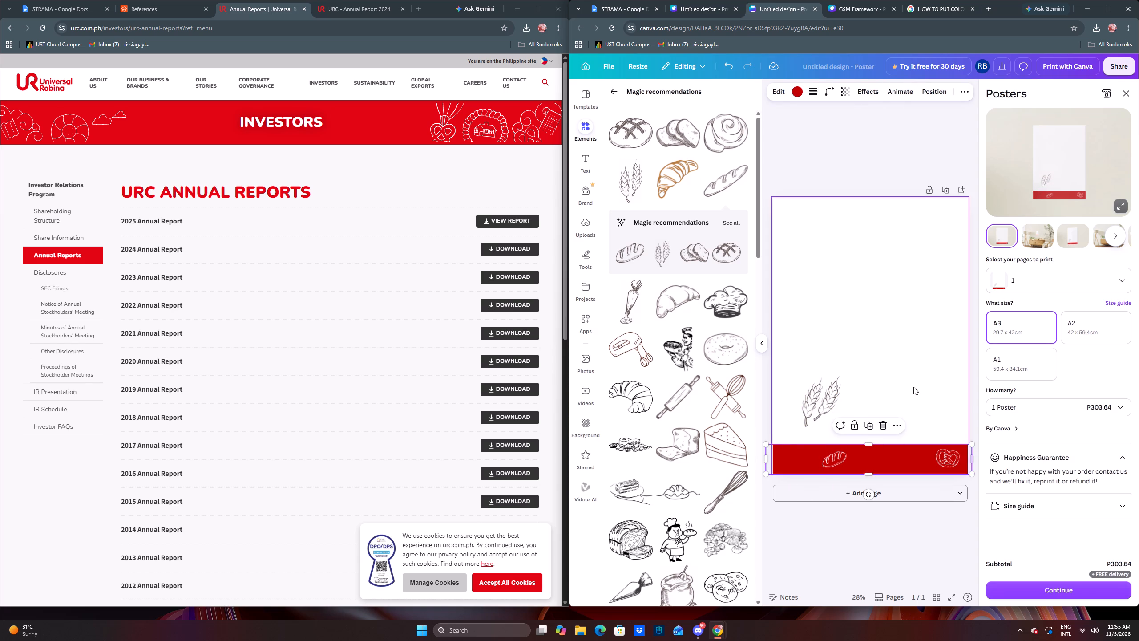
click(913, 387)
click(889, 455)
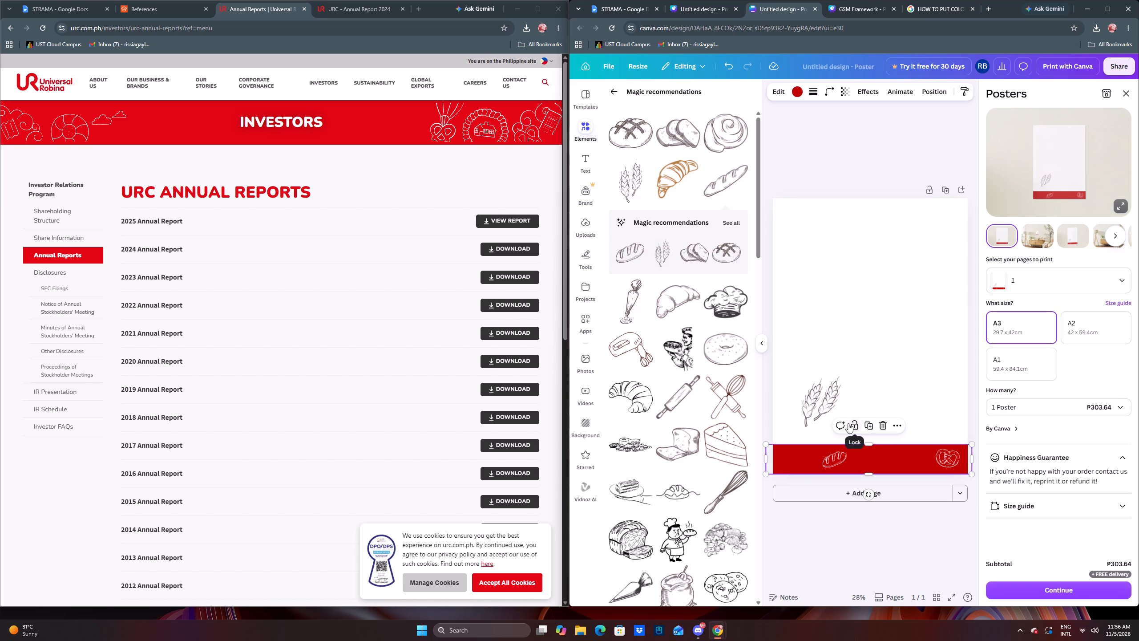
click(848, 423)
Recolour the wheat stalks sketch above the red band white.
click(839, 373)
click(826, 396)
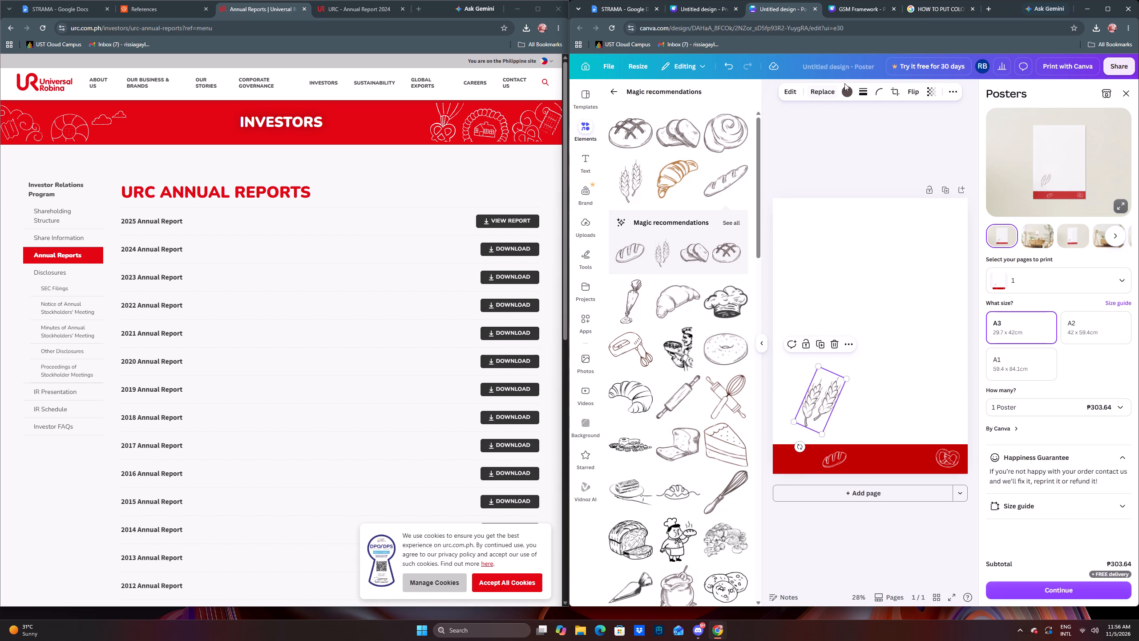
click(849, 93)
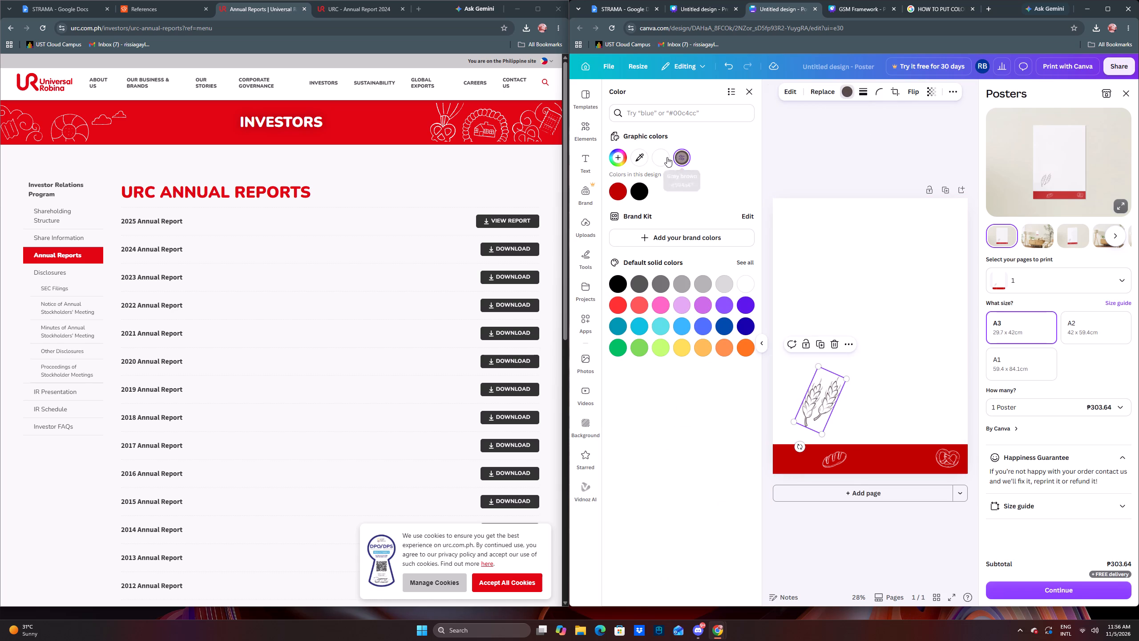
click(666, 158)
Add the black sketch of three chocolate-chip cookies and place it just above the right half of the red band.
click(589, 131)
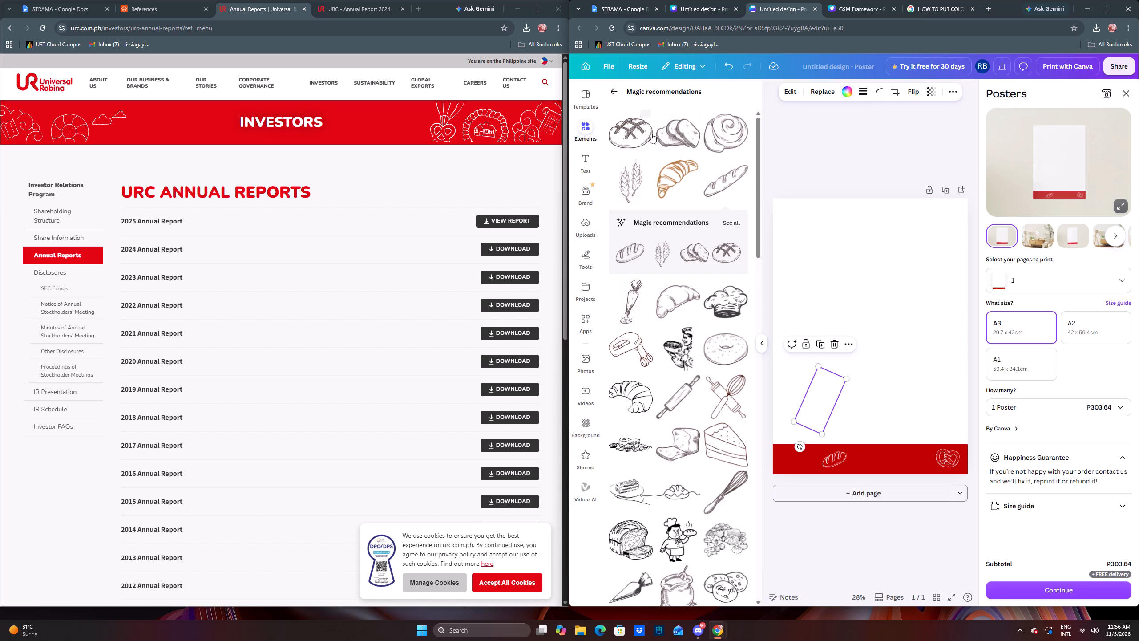
scroll(695, 350, down, 6)
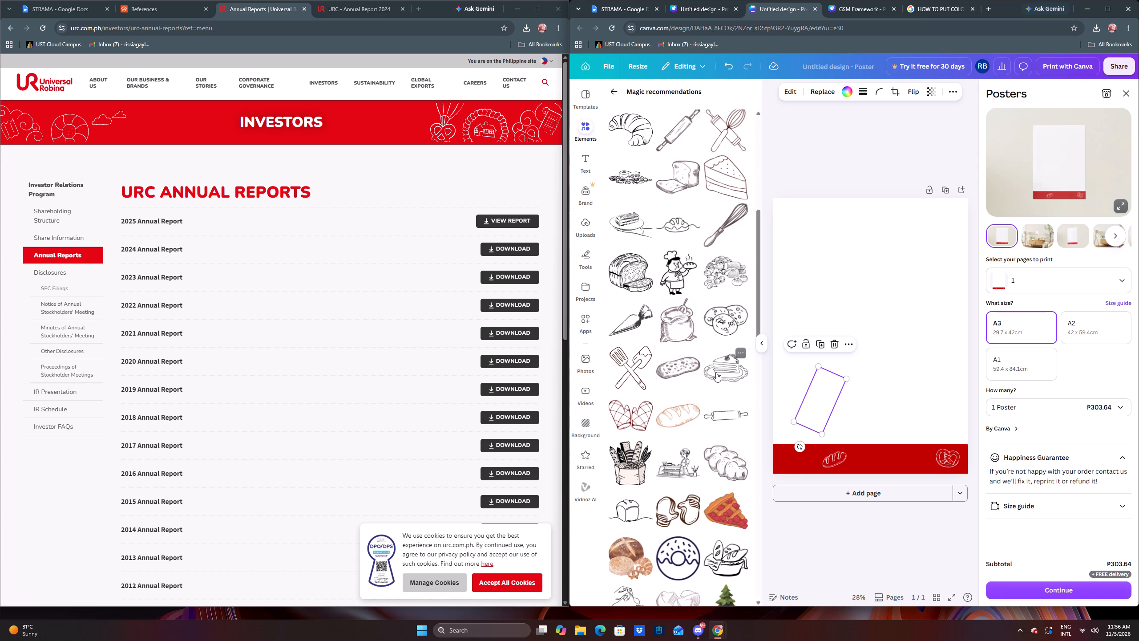
click(727, 333)
drag(877, 353, 906, 410)
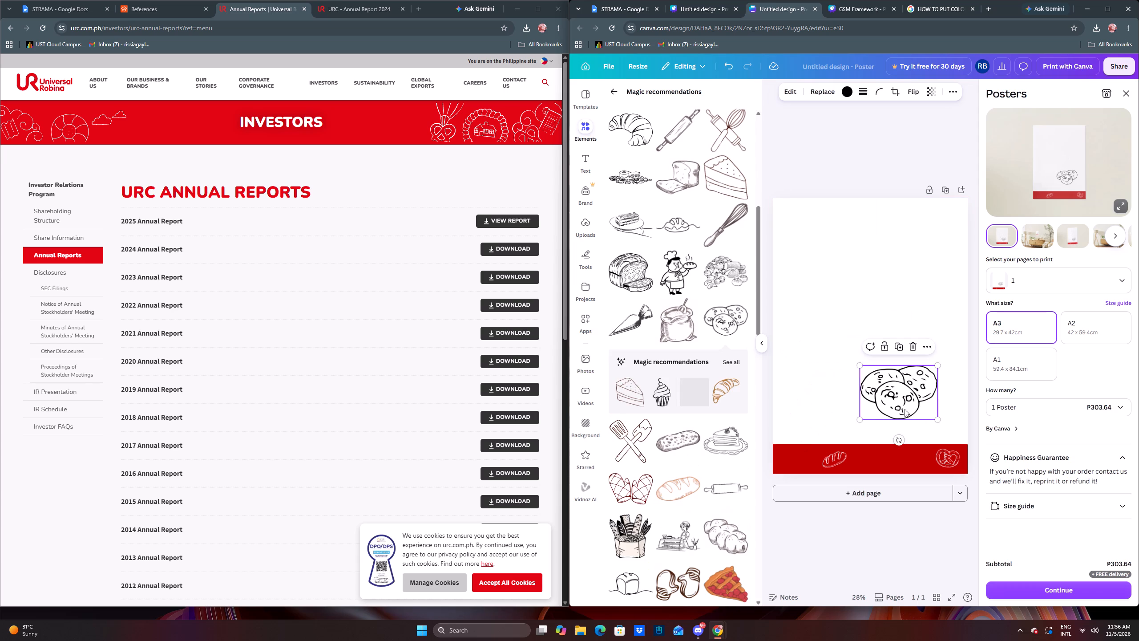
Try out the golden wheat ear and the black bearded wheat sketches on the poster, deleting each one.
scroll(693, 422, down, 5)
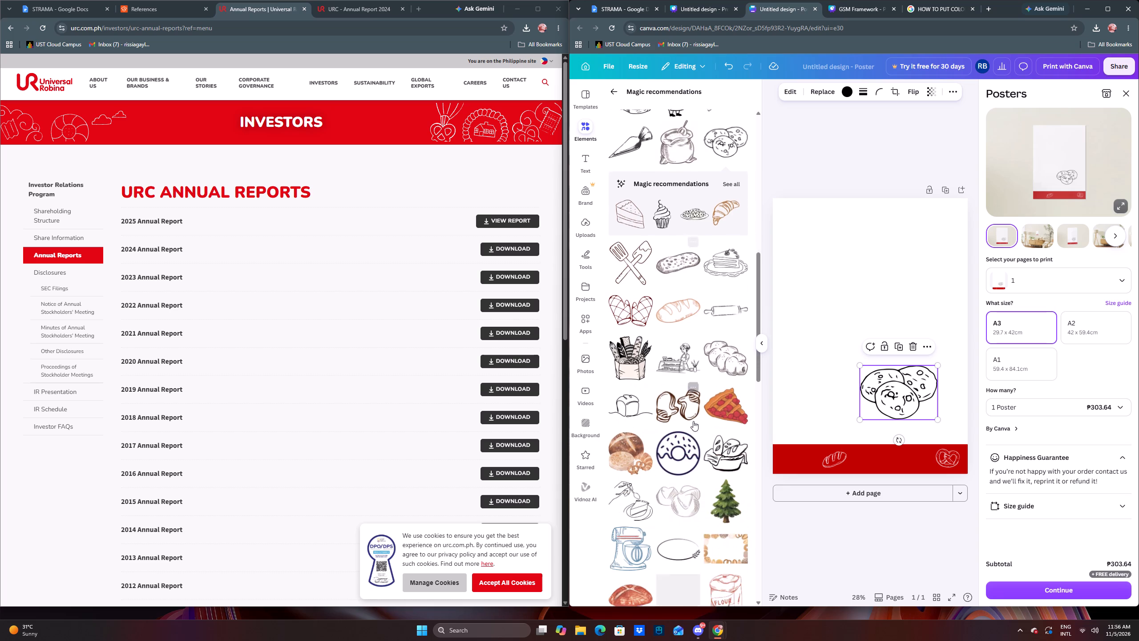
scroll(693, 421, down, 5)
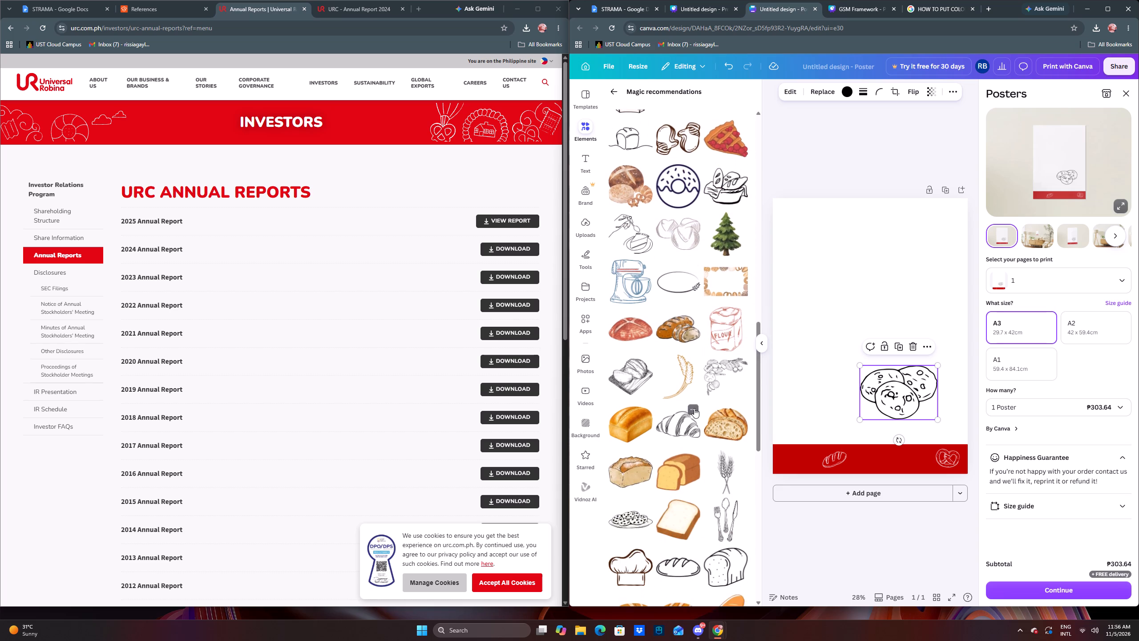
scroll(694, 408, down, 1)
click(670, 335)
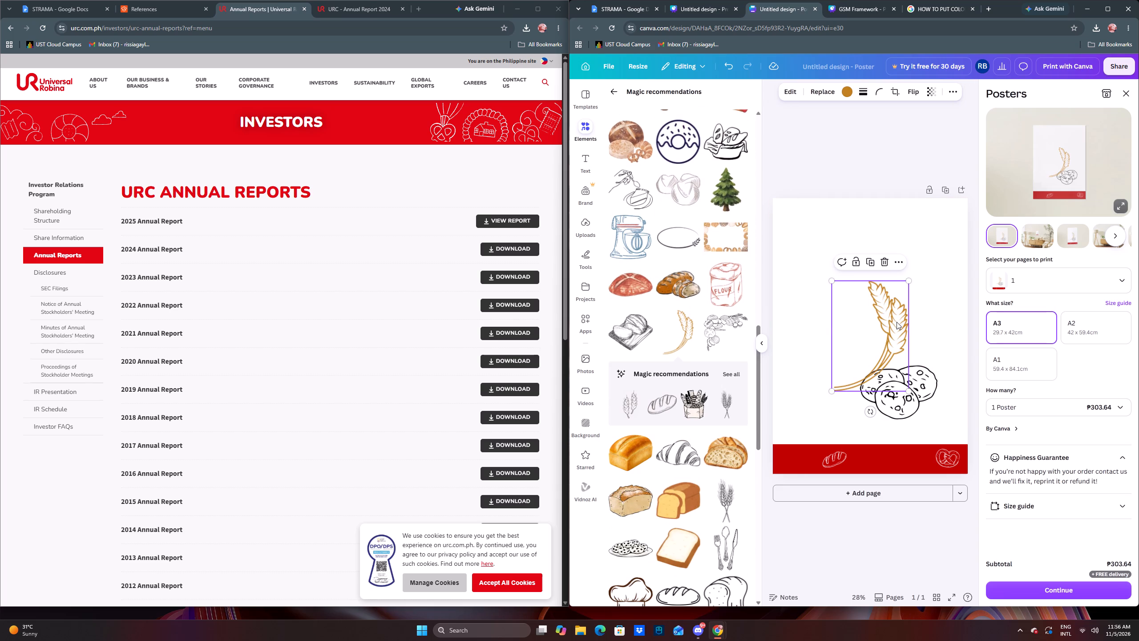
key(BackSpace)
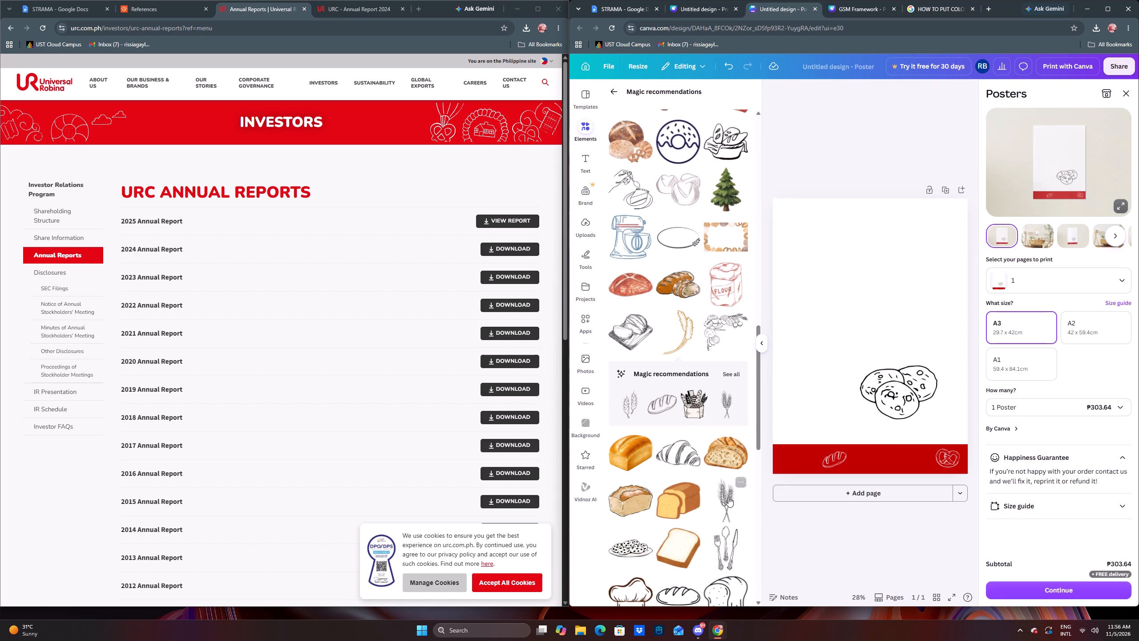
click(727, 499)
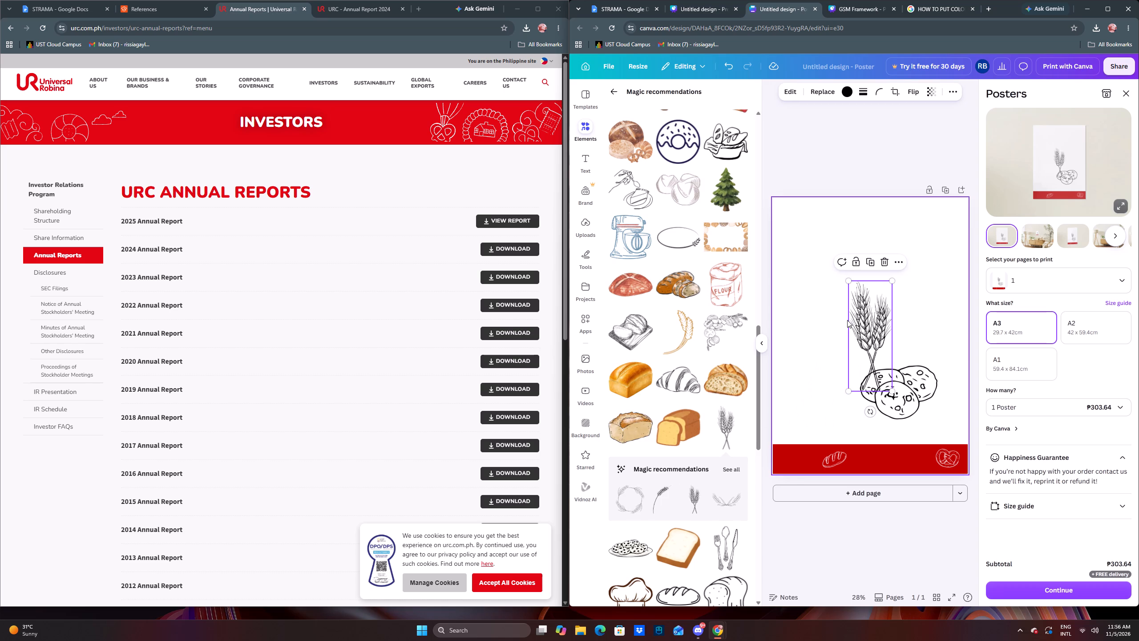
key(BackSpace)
Look through the remaining recommended graphics, add the original wheat stalks sketch again, and recolour it white.
scroll(681, 408, down, 3)
scroll(705, 351, down, 6)
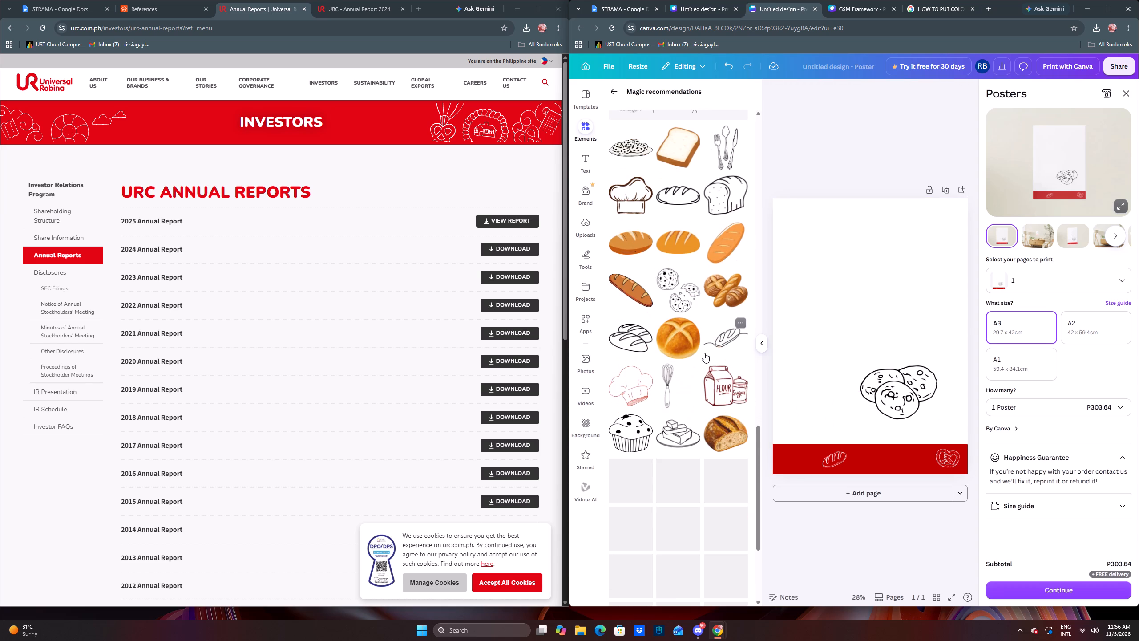
scroll(710, 342, down, 9)
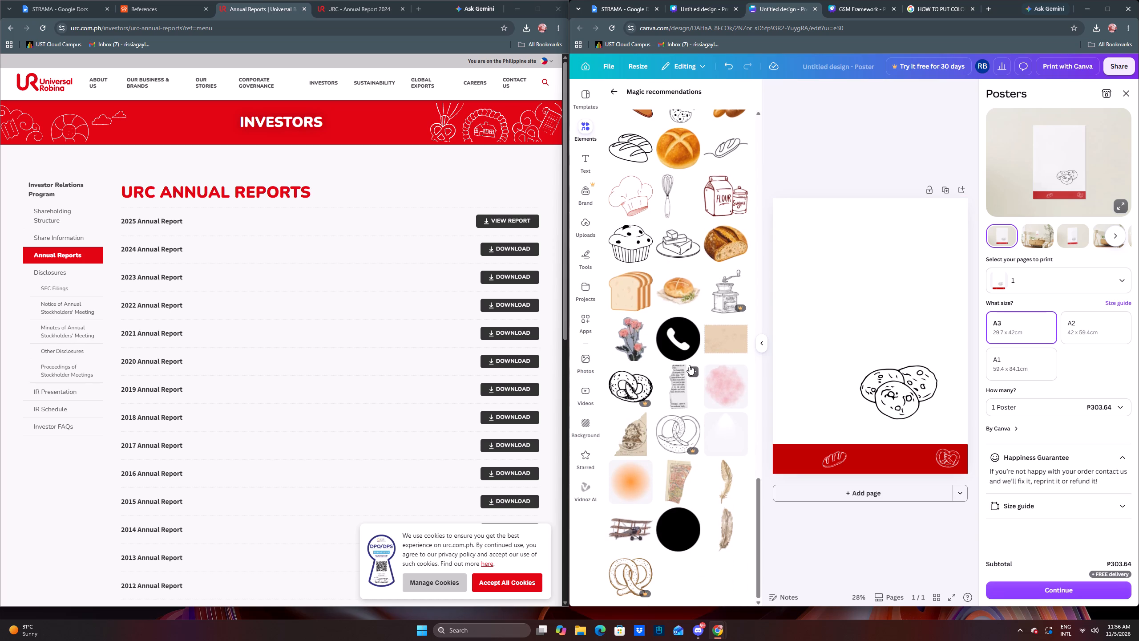
drag(759, 528, 767, 202)
click(633, 166)
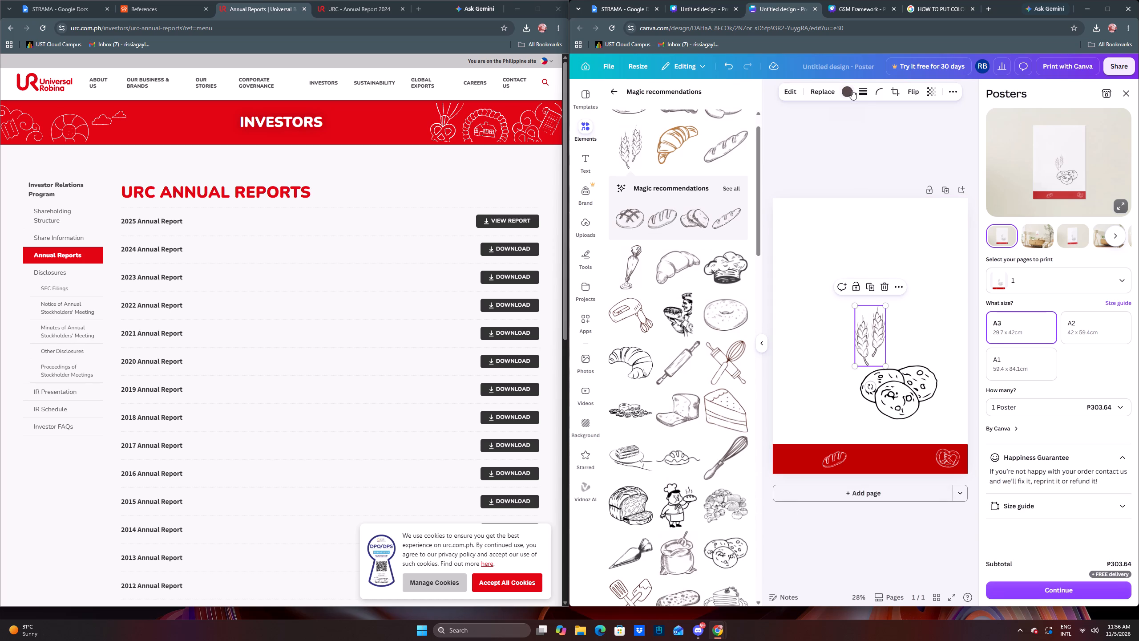
click(852, 90)
click(666, 155)
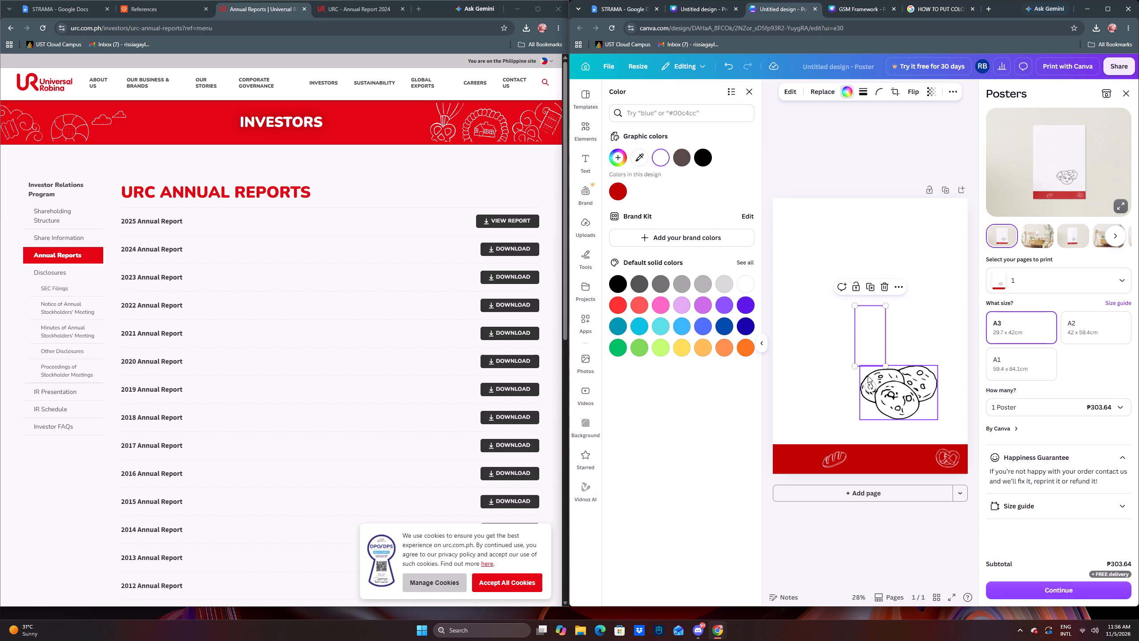
Tilt the new white wheat stalks clockwise and place them at the left end of the red band.
drag(873, 386, 862, 378)
drag(868, 341, 792, 476)
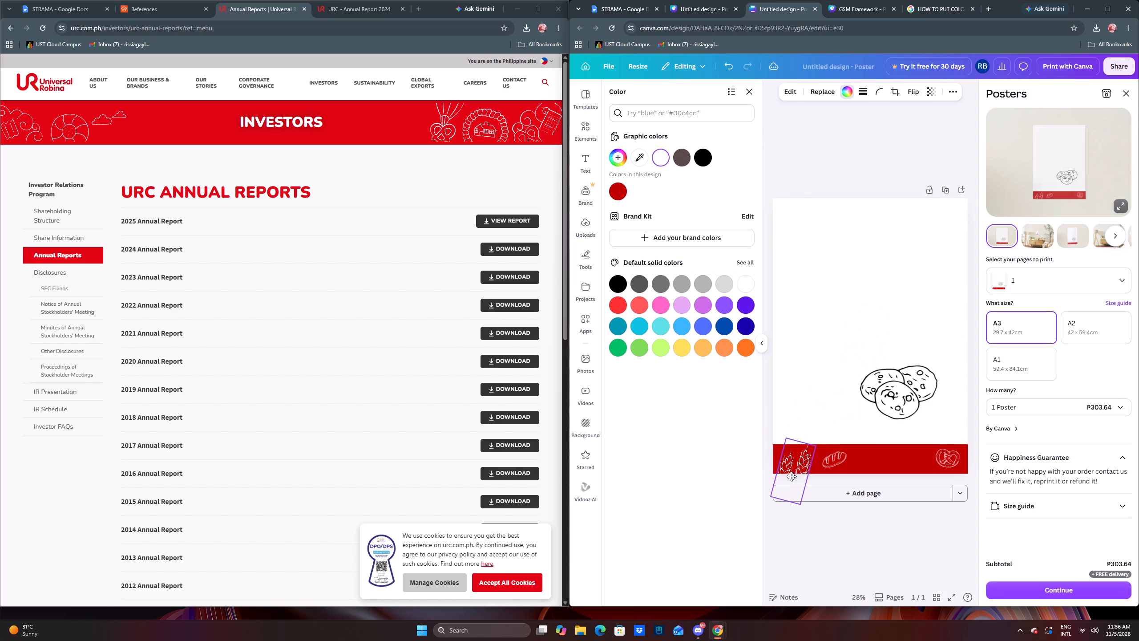
drag(792, 476, 792, 476)
drag(781, 523, 779, 523)
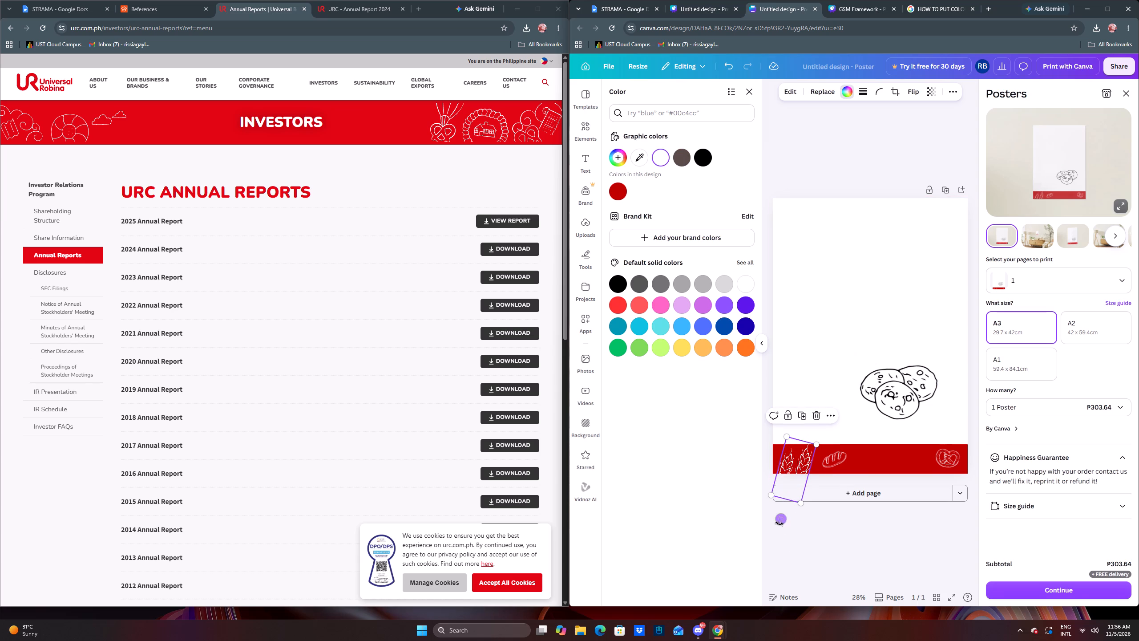
drag(779, 523, 769, 527)
Recolour the cookies sketch white and move it onto the red band between the bread loaf and the pretzel.
scroll(818, 429, up, 2)
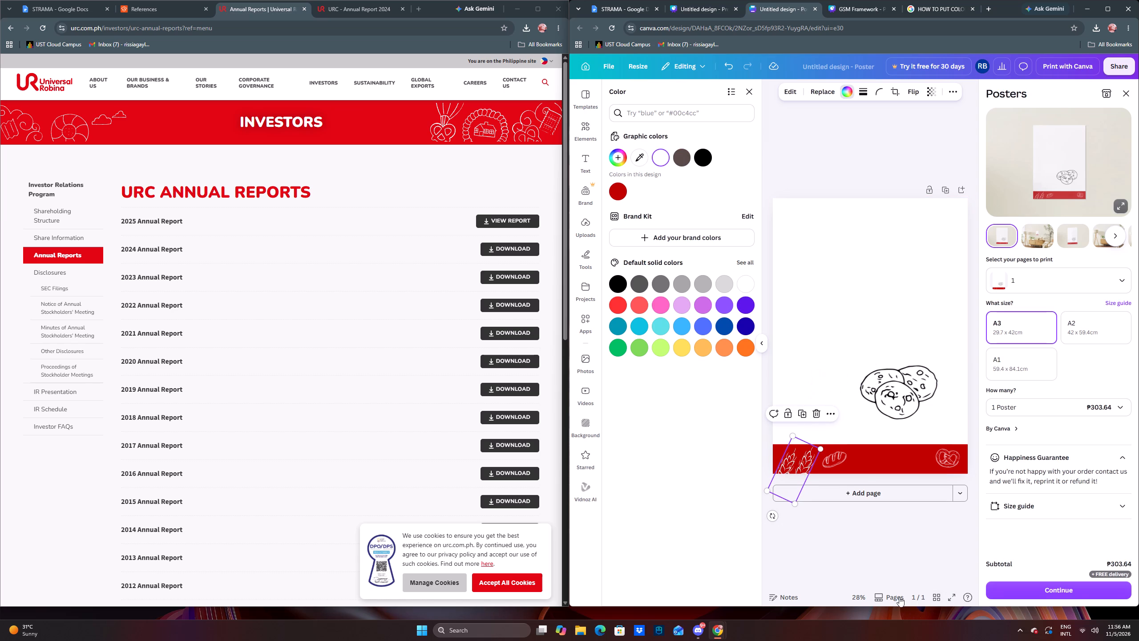
click(889, 401)
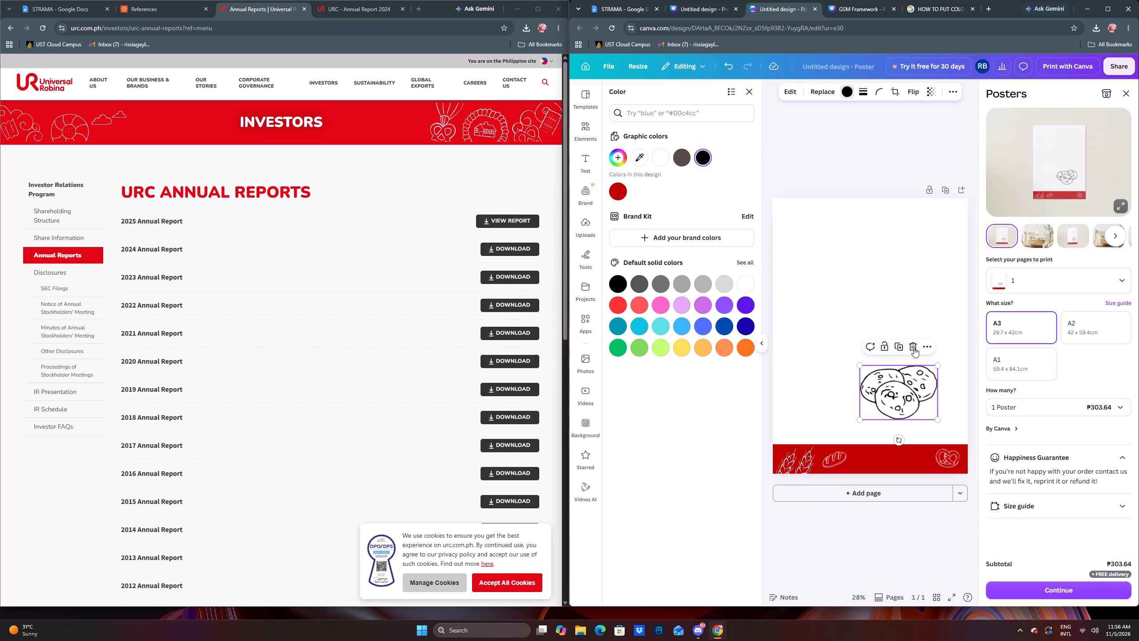
click(656, 159)
drag(911, 398, 905, 470)
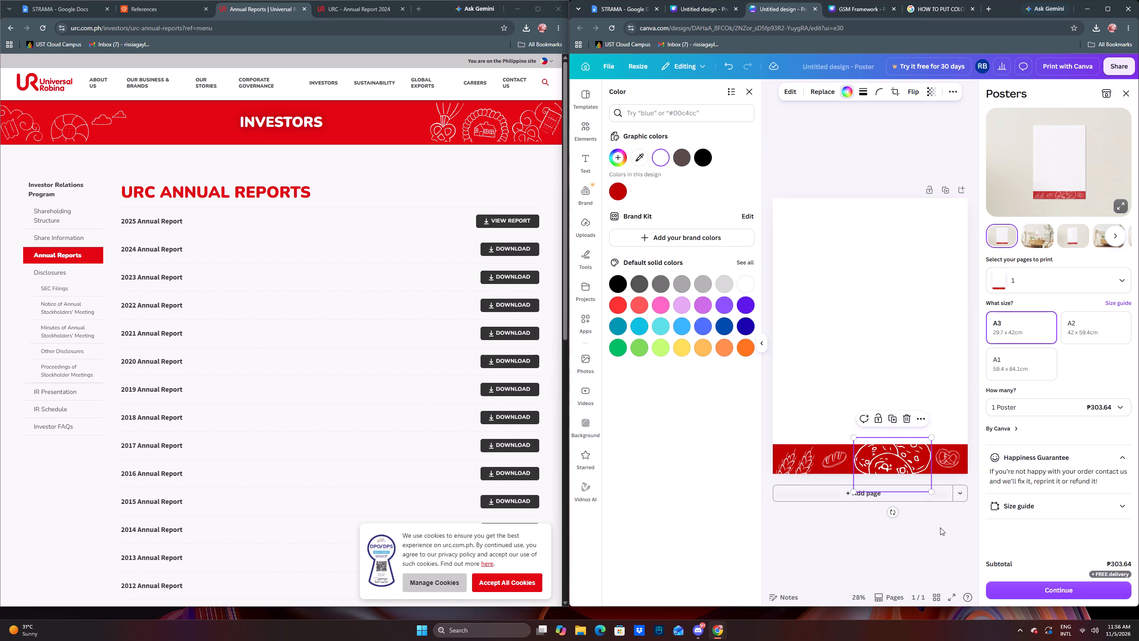
Shrink the cookies sketch and shift it up so it runs over the red band's top edge, between loaf and pretzel.
click(854, 601)
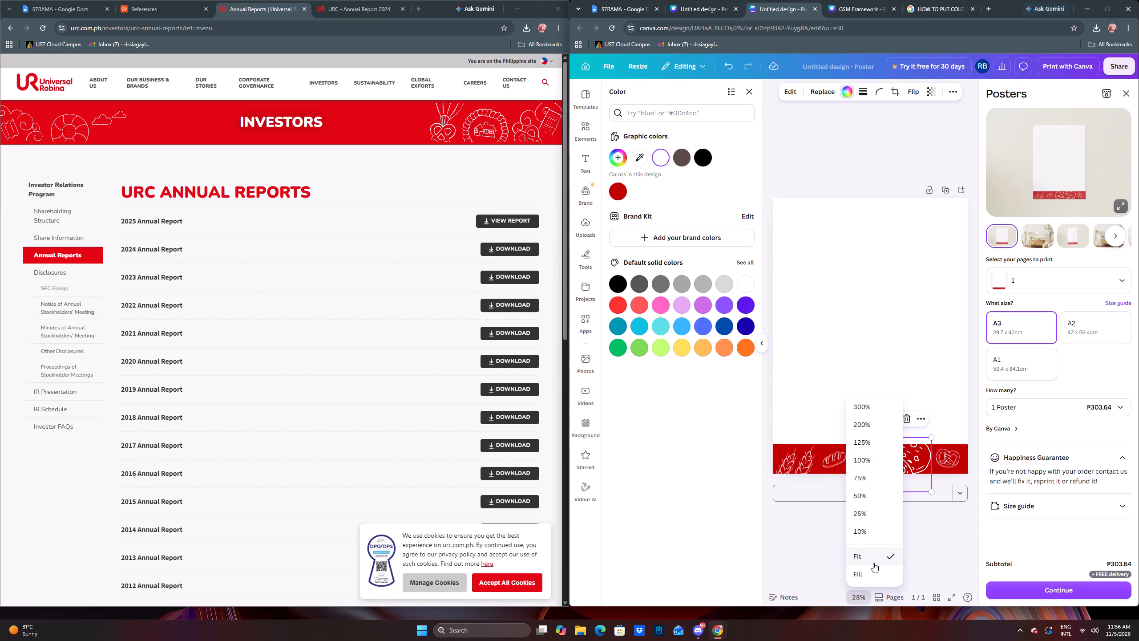
click(873, 571)
click(857, 596)
click(864, 462)
click(859, 597)
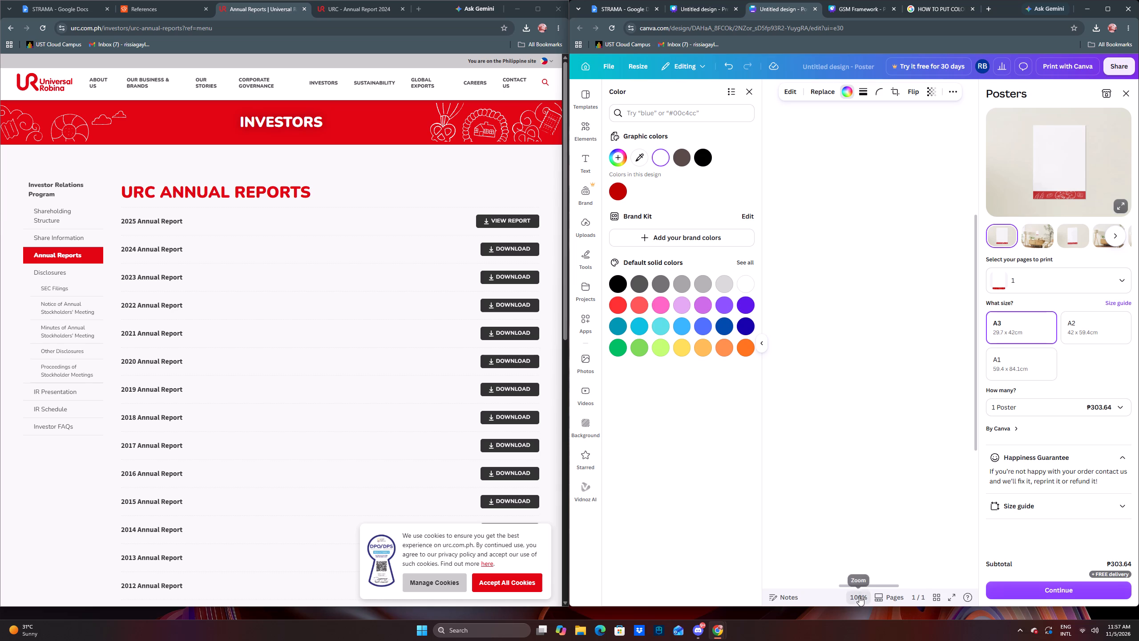
click(871, 477)
scroll(893, 484, down, 8)
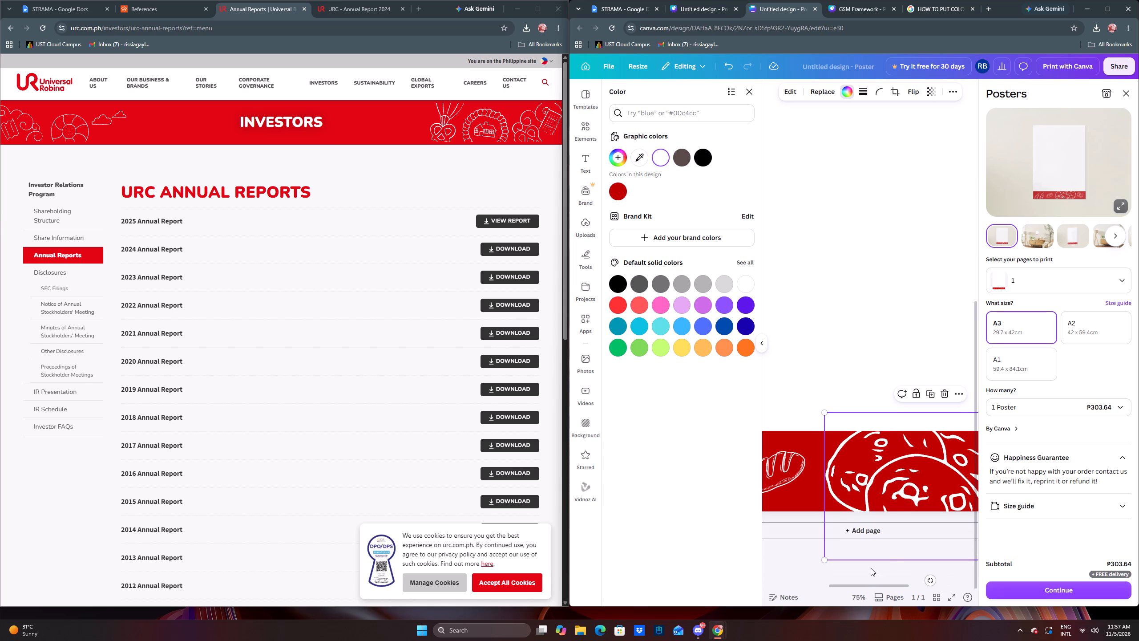
click(858, 596)
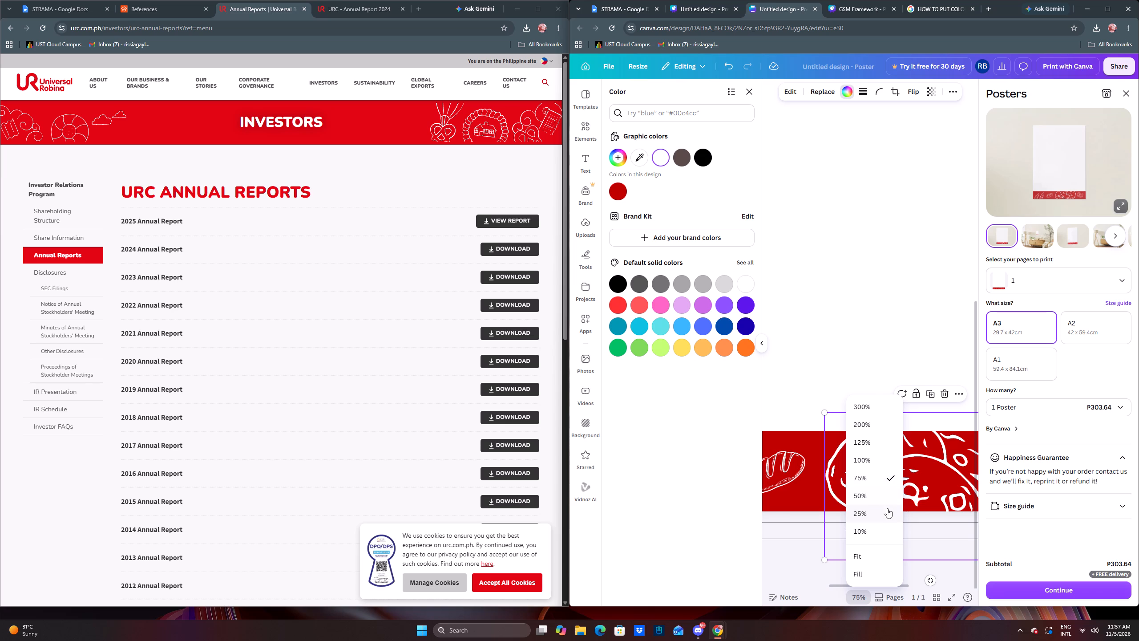
drag(874, 490, 876, 476)
click(881, 494)
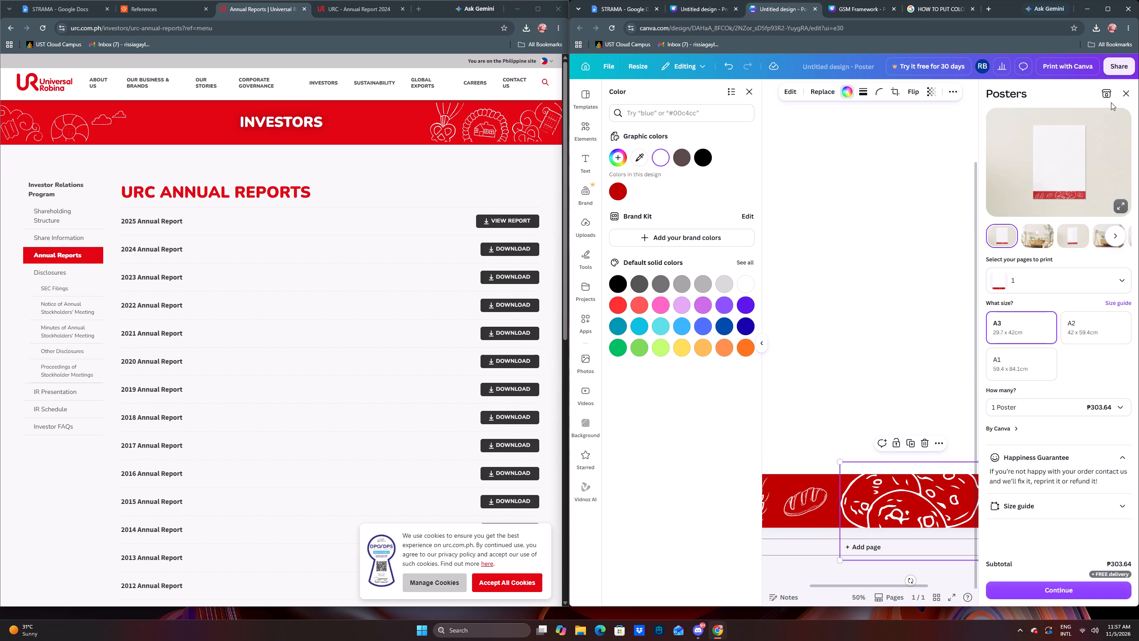
click(1129, 92)
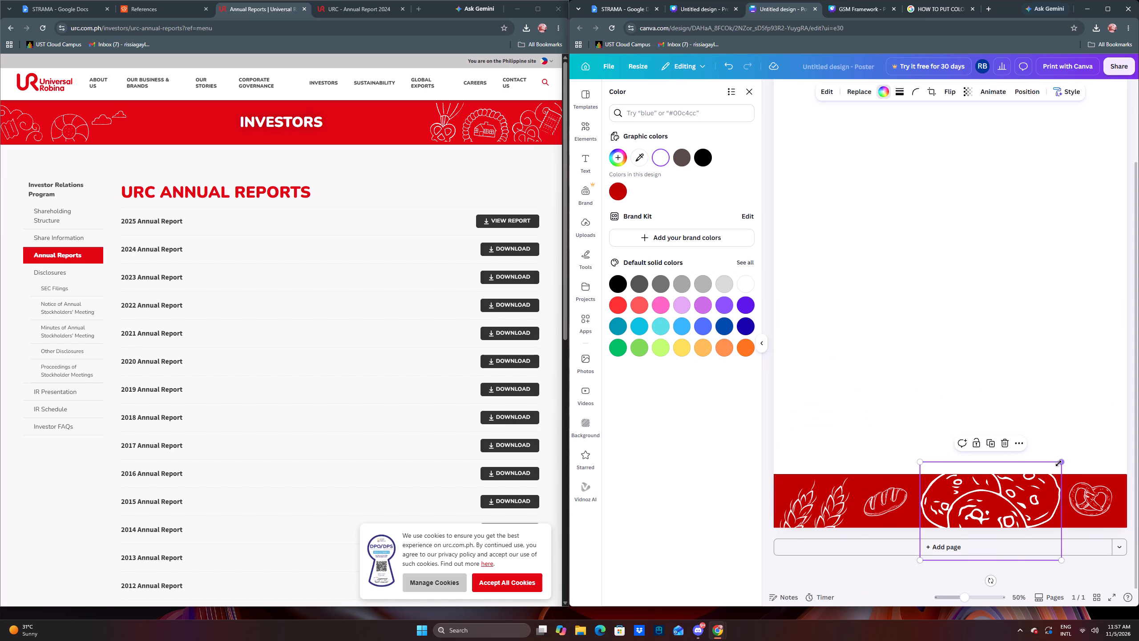
drag(1059, 464, 1032, 486)
drag(1021, 507, 1031, 494)
Tilt the white wheat stalks further clockwise and shift them up and left so they run off the band's left end.
click(838, 536)
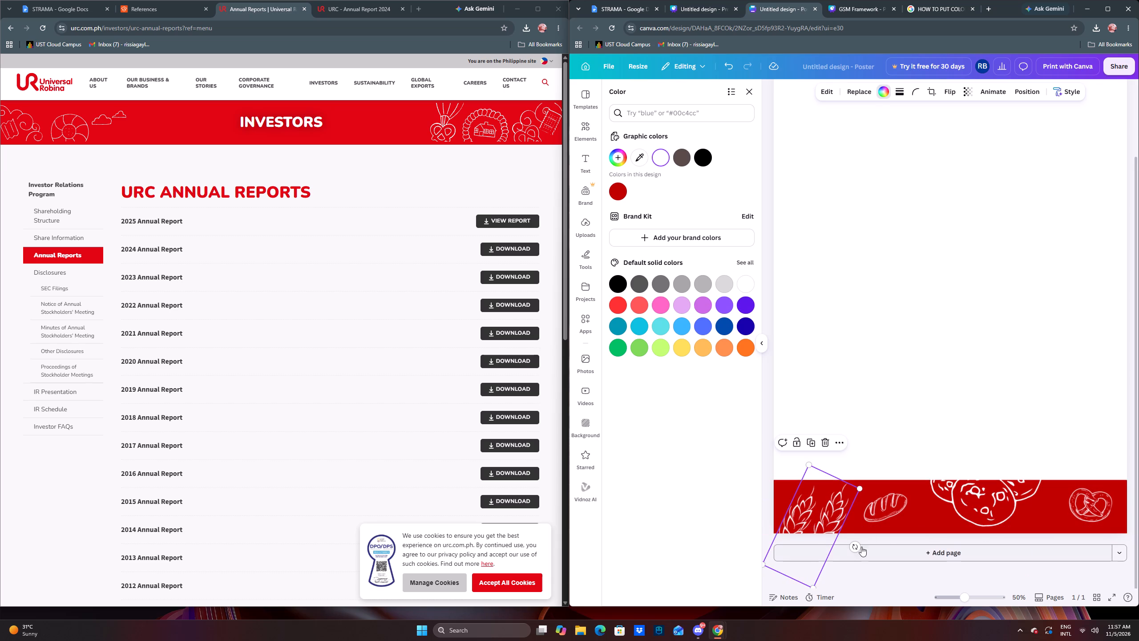
drag(858, 546, 842, 553)
drag(823, 521, 817, 513)
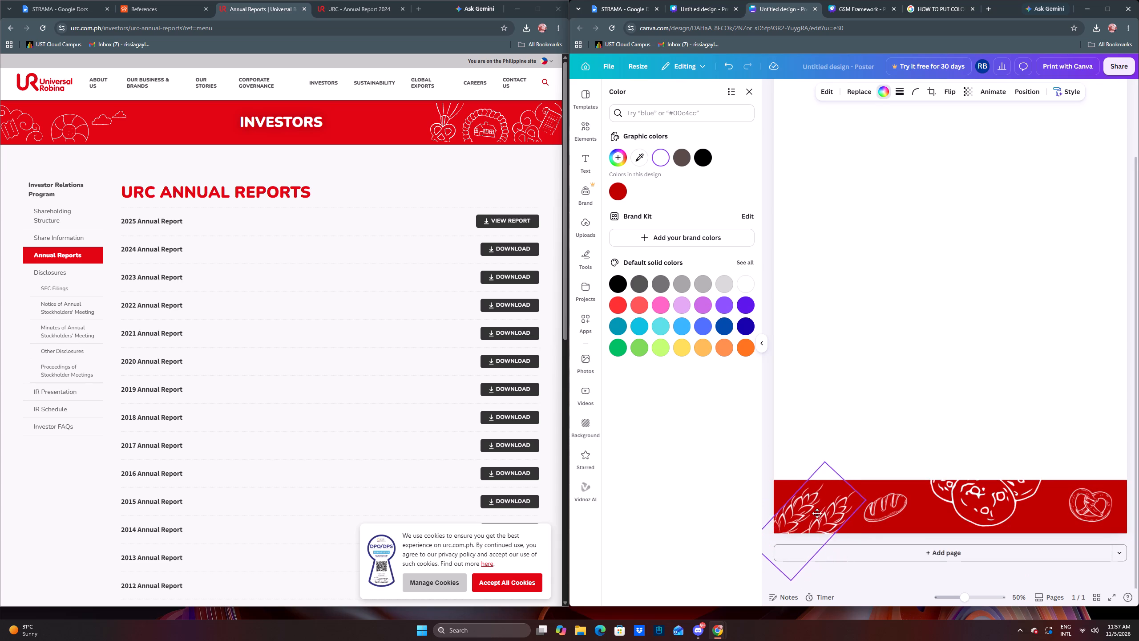
drag(817, 513, 813, 510)
drag(839, 544, 833, 548)
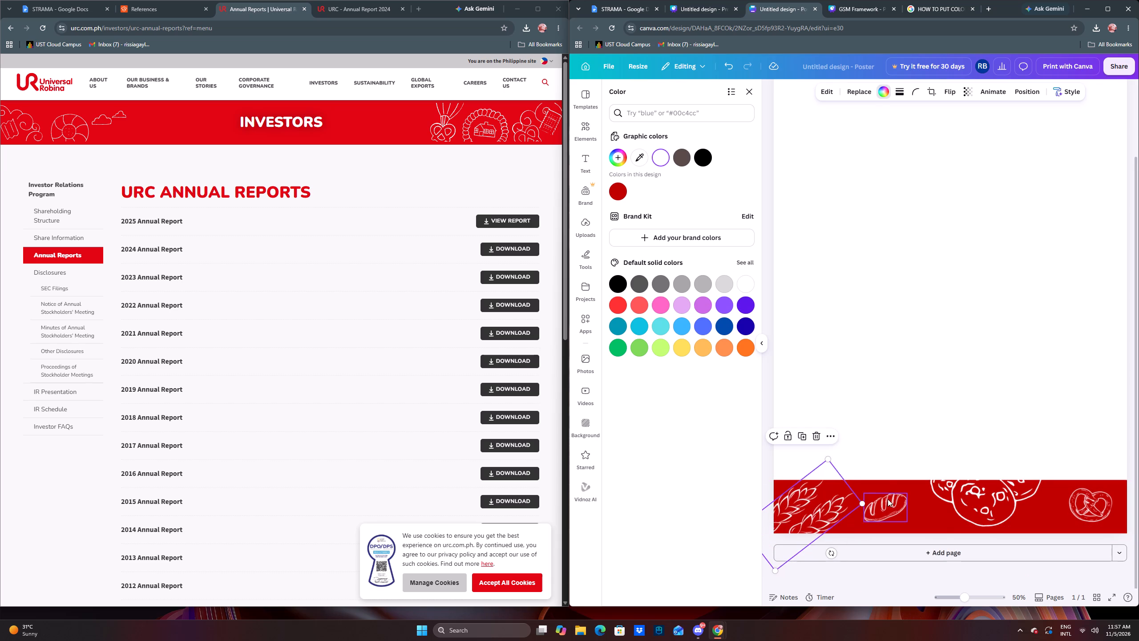
Move the bread loaf sketch along the red band to the gap between the cookies and the pretzel.
click(888, 499)
drag(889, 519, 1036, 528)
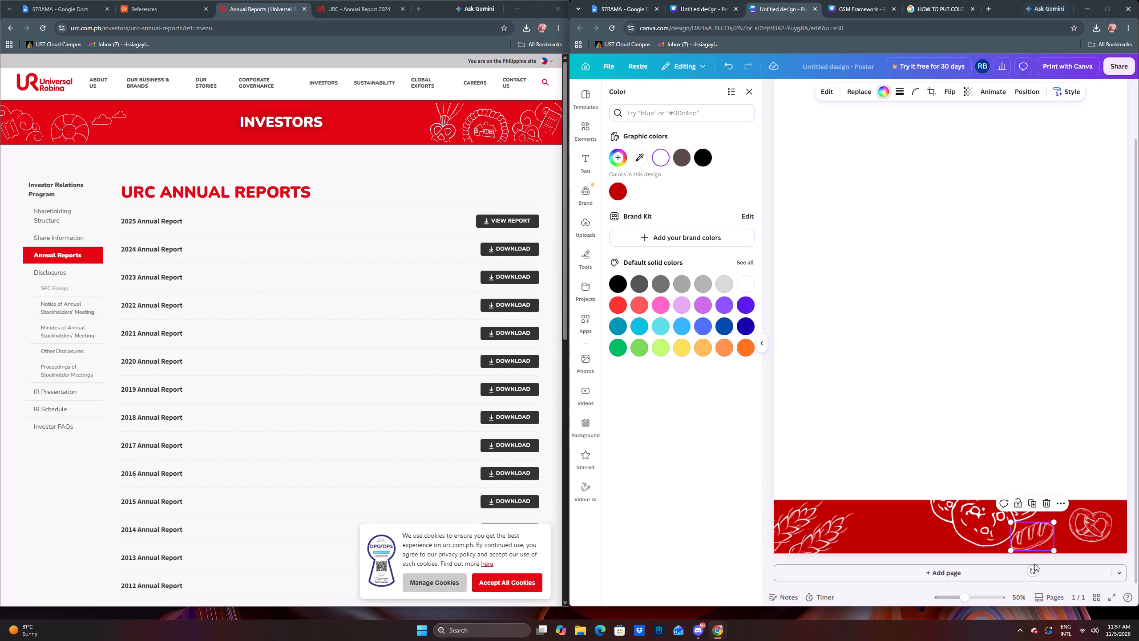
Tilt the bread loaf sketch slightly clockwise and move it along the red band to the gap between the wheat and the cookies.
drag(1033, 569, 1027, 569)
drag(1036, 538, 882, 544)
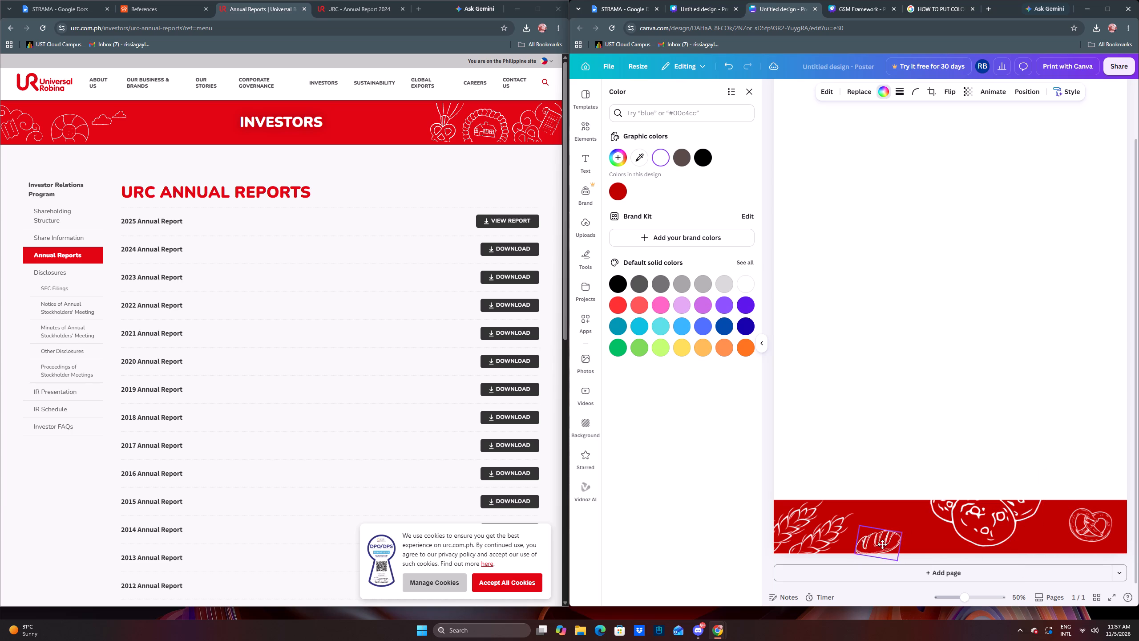
drag(882, 544, 879, 538)
click(925, 419)
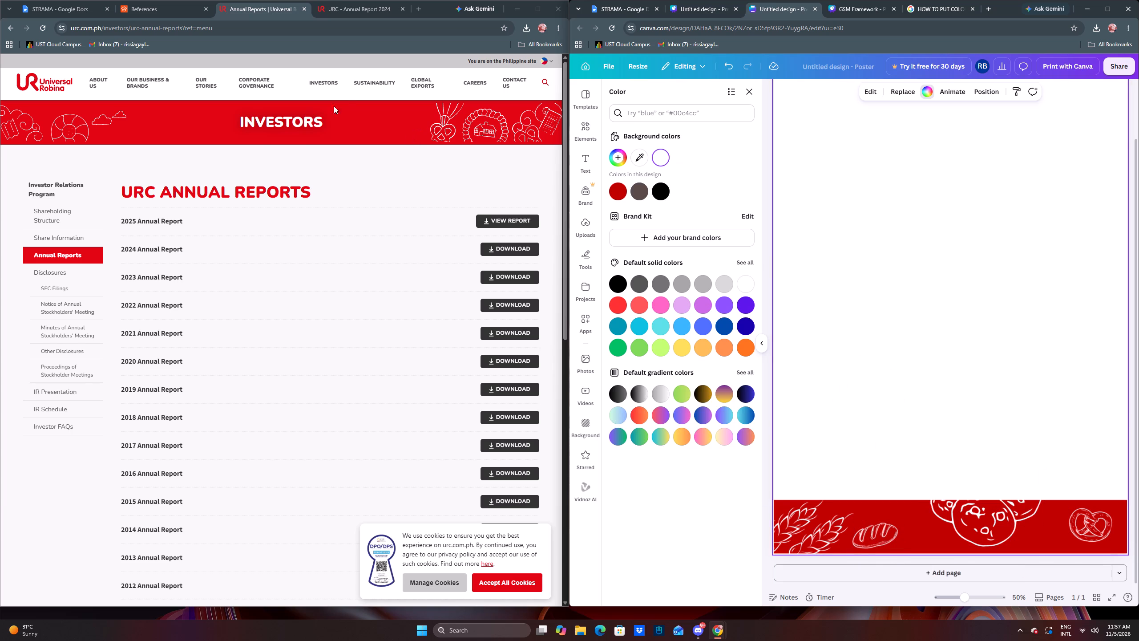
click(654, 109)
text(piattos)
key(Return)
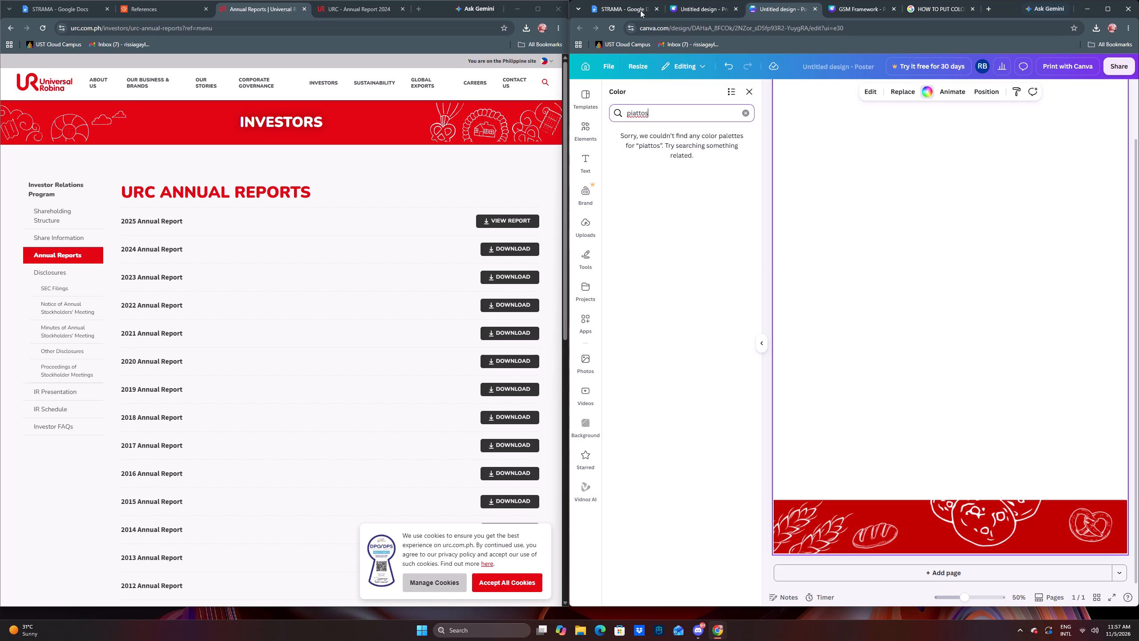
Search the design elements for chips.
click(574, 136)
click(596, 132)
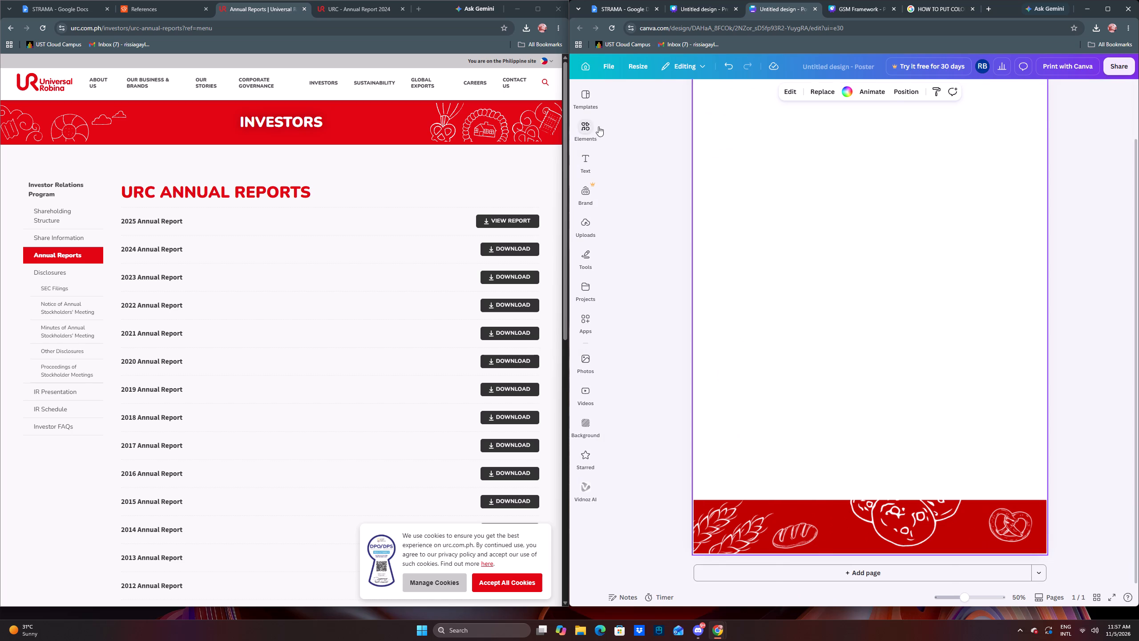
click(590, 126)
scroll(692, 166, up, 10)
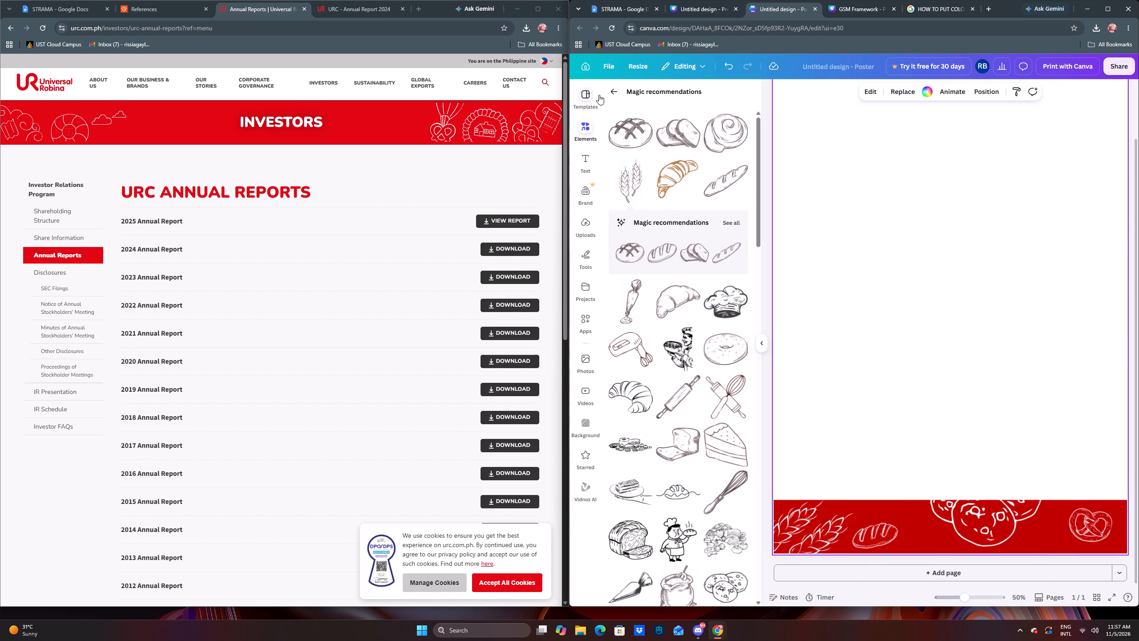
click(610, 93)
click(693, 98)
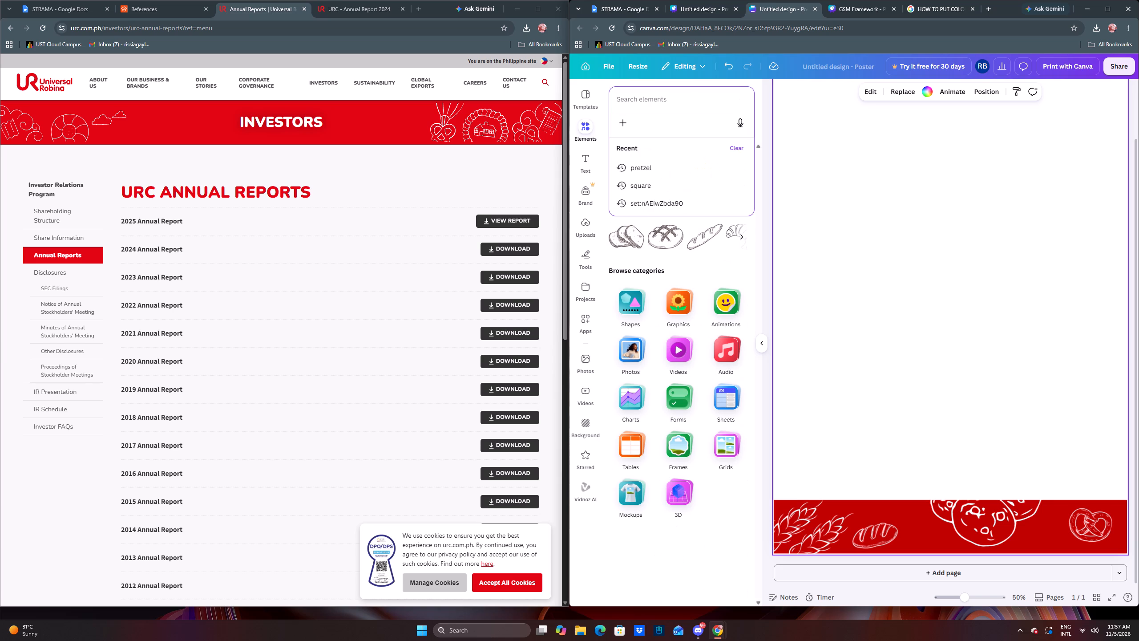
text(chips)
key(Return)
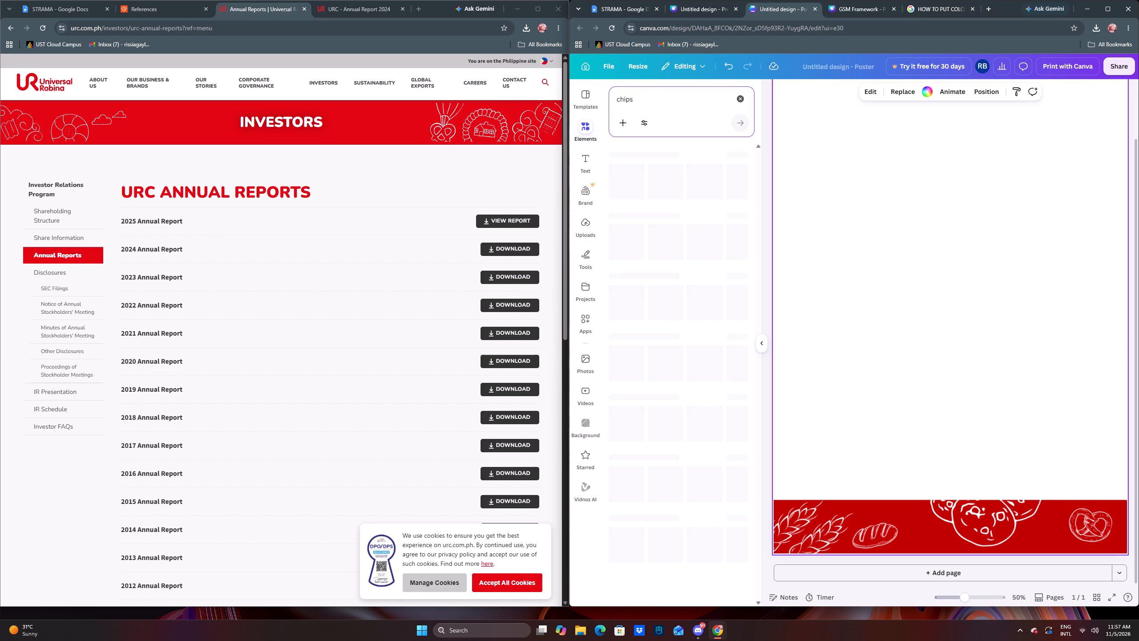
Bring up the URC Annual Report 2024 page beside the poster as the visual reference.
click(374, 6)
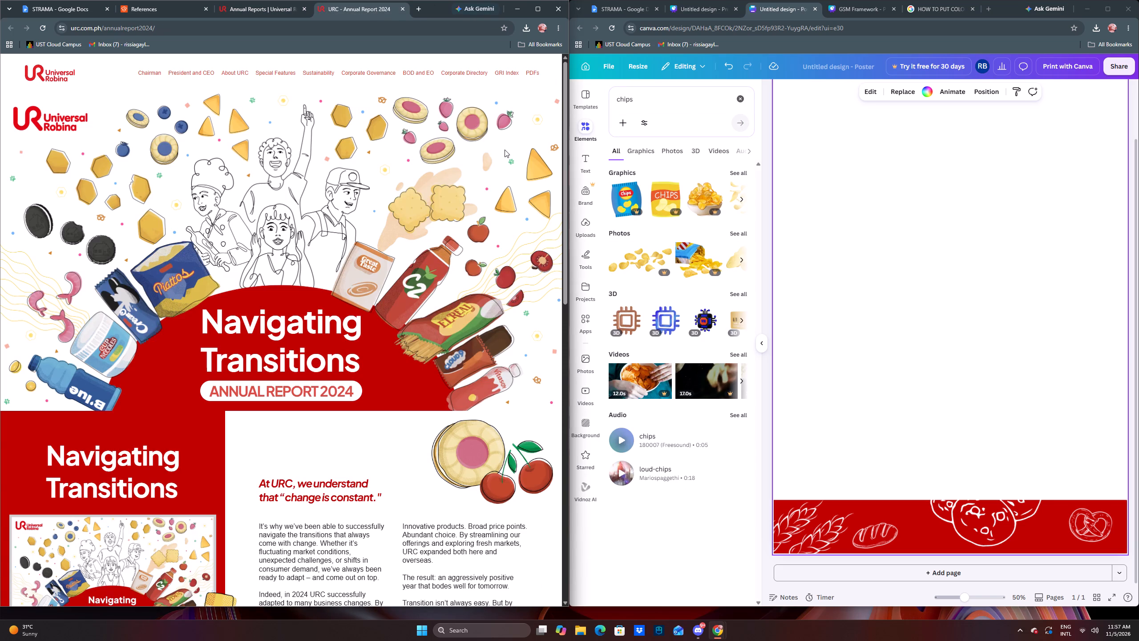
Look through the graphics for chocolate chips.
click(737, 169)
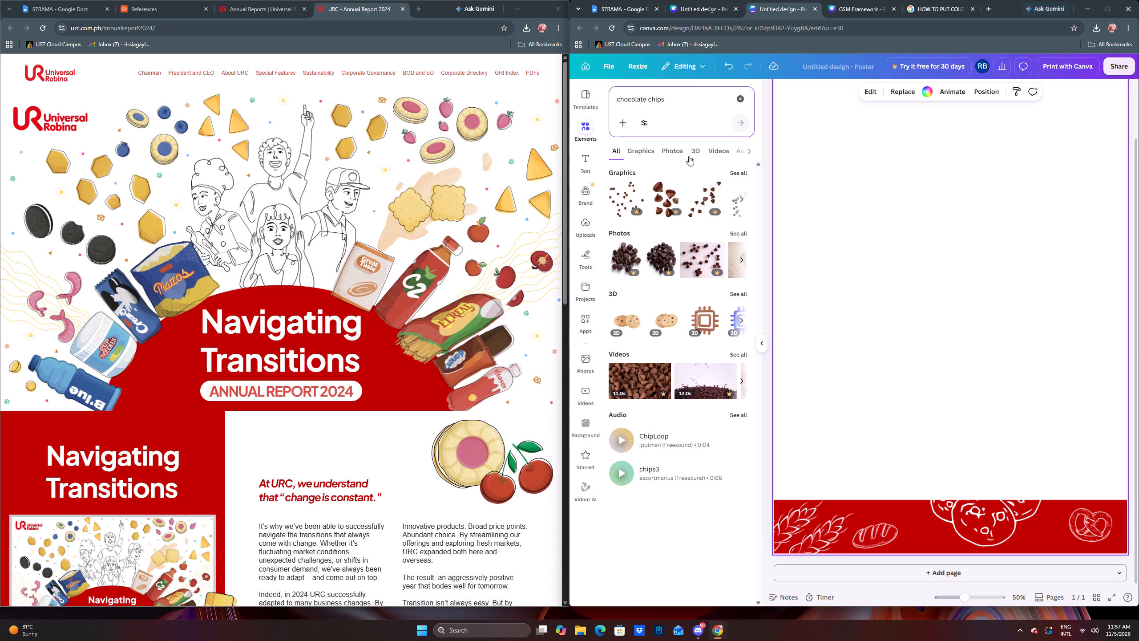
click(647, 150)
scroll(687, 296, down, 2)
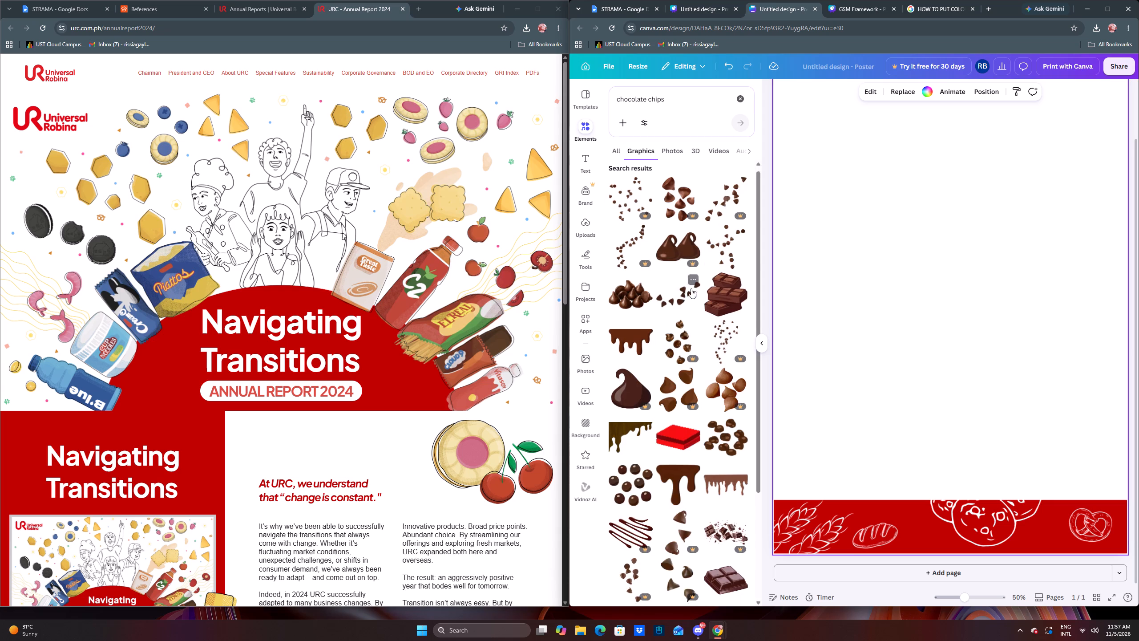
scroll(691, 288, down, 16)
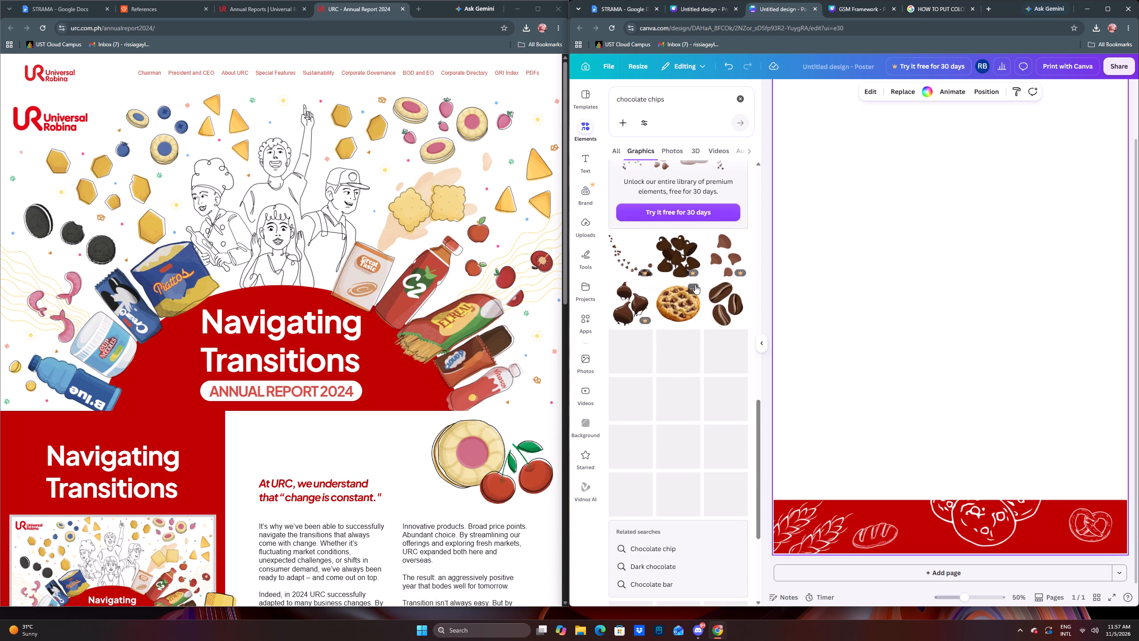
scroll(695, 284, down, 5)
Change the graphics search back to chips.
drag(647, 99, 597, 100)
key(BackSpace)
key(Return)
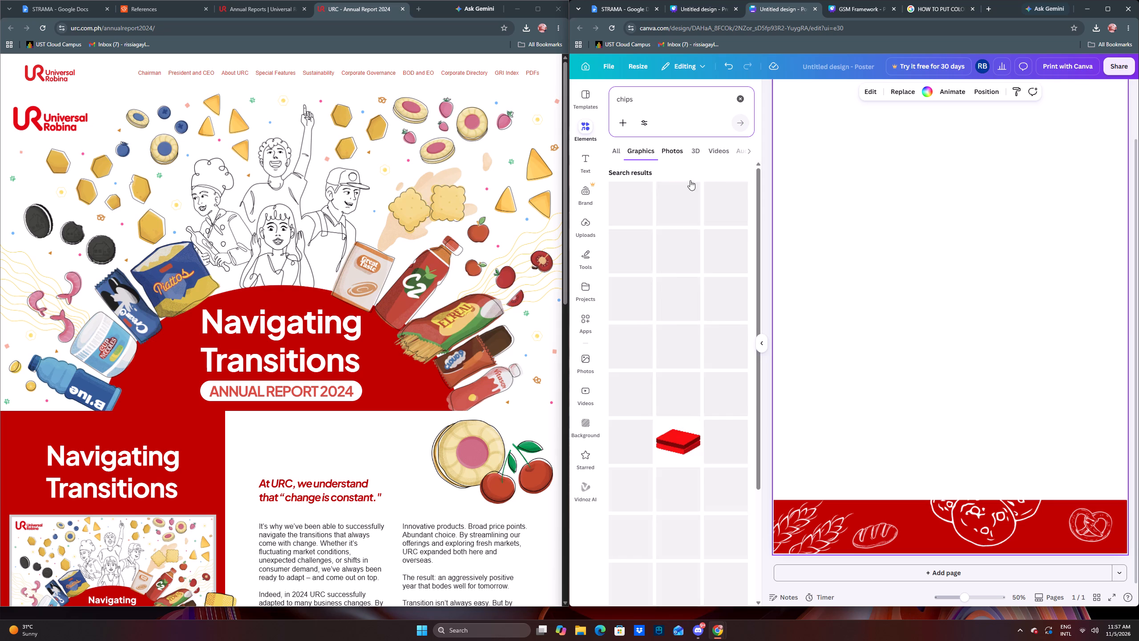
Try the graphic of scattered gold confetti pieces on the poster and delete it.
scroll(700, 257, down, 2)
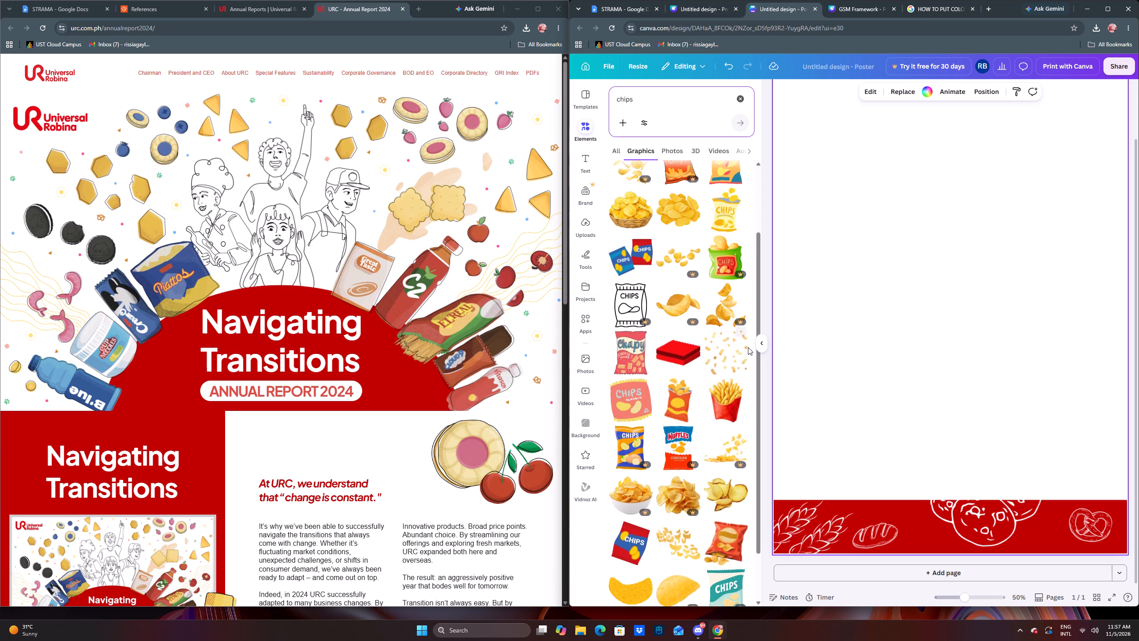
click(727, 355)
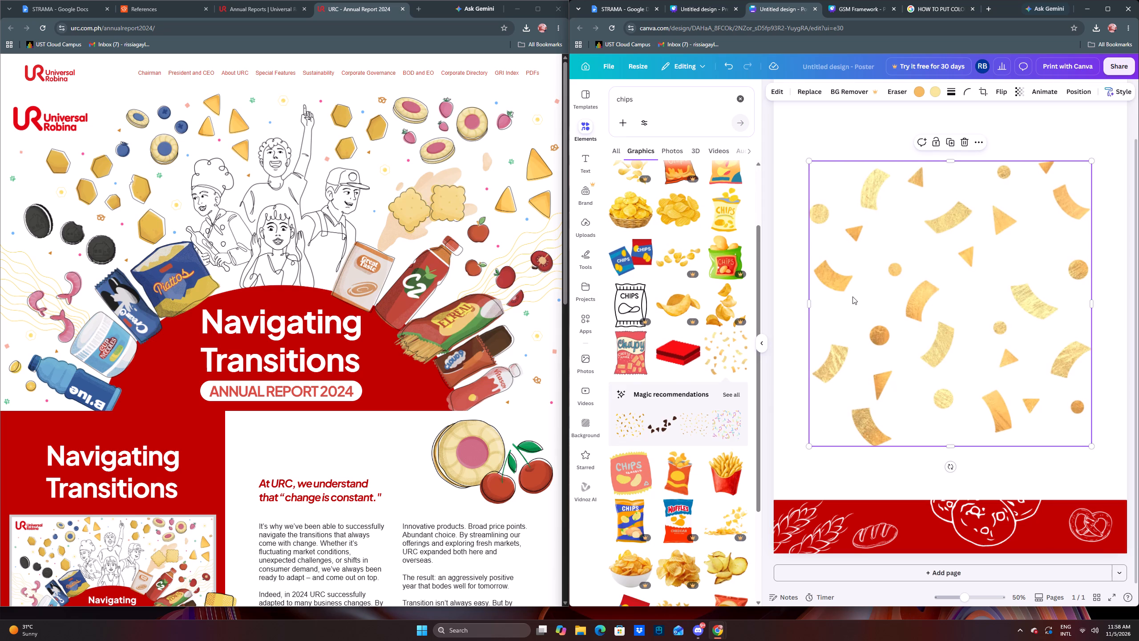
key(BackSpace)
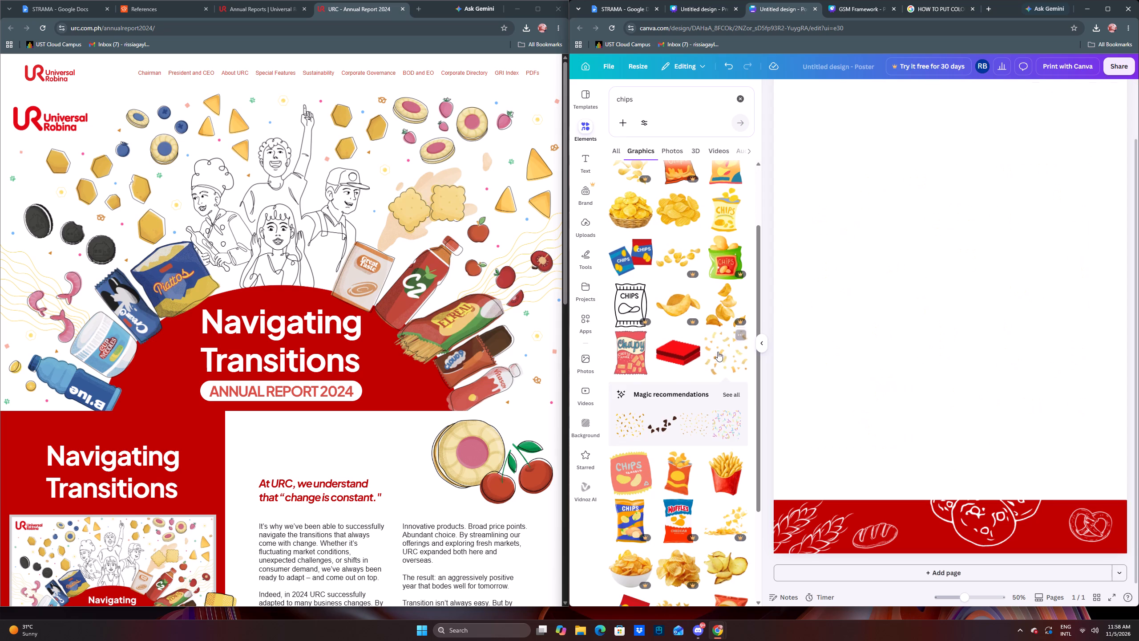
Add the graphic of loose scattered yellow chips to the poster's blank area and nudge it upward.
scroll(629, 337, down, 3)
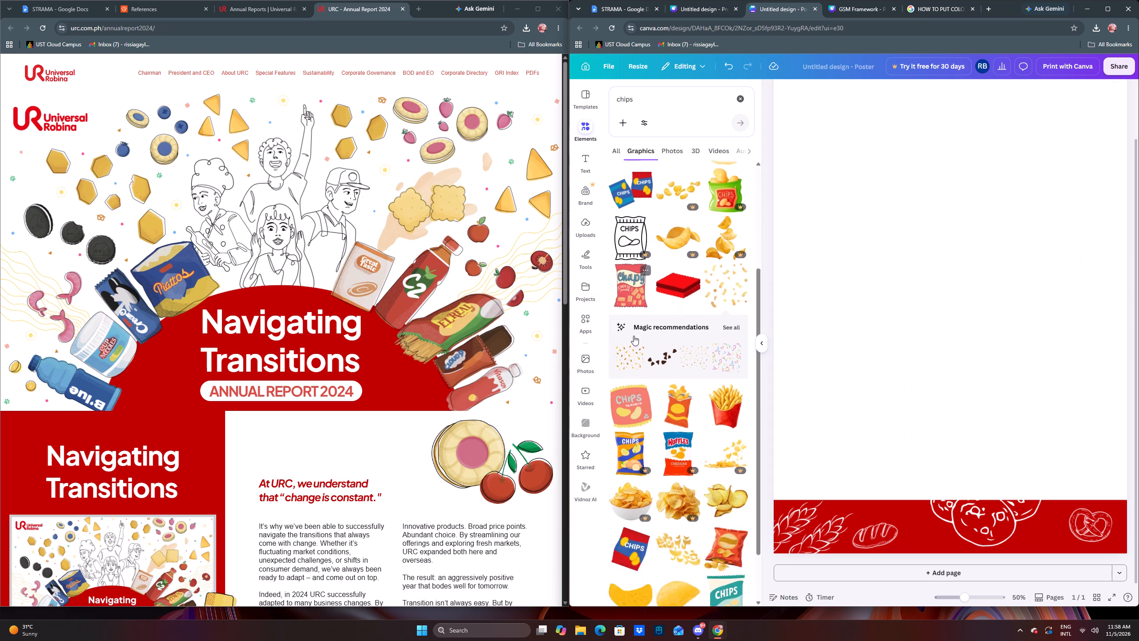
scroll(650, 340, down, 2)
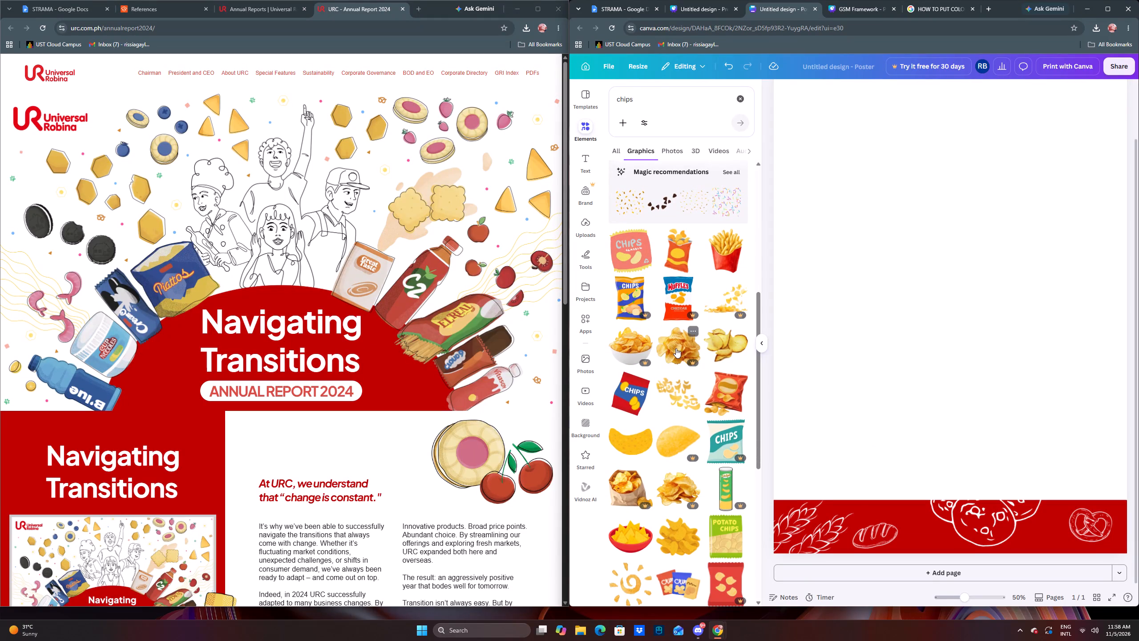
scroll(679, 344, down, 3)
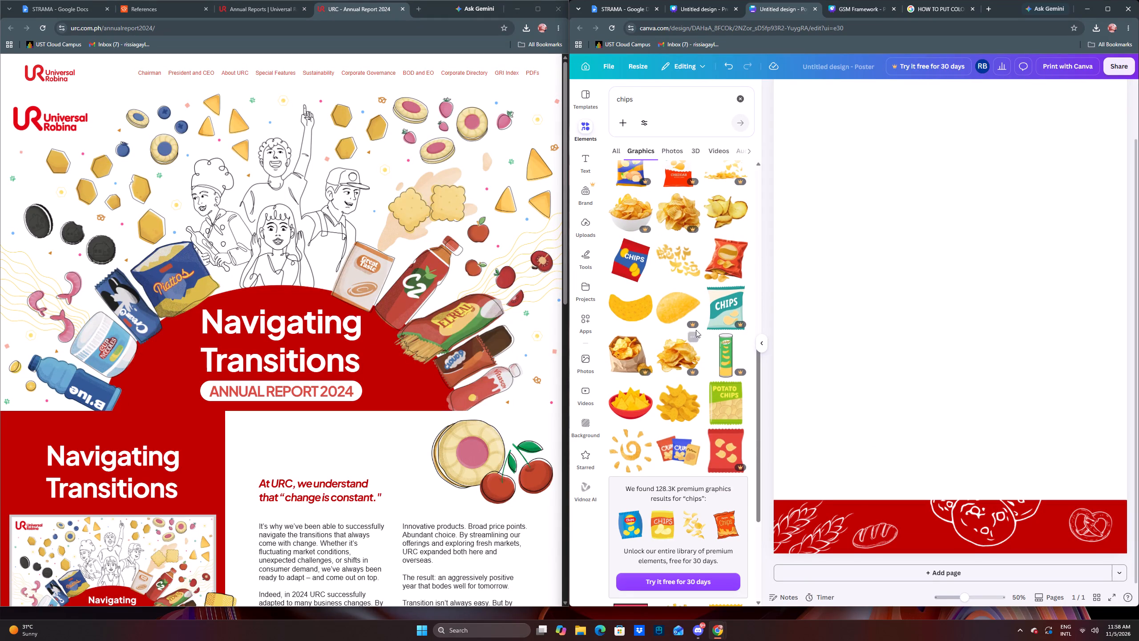
click(678, 261)
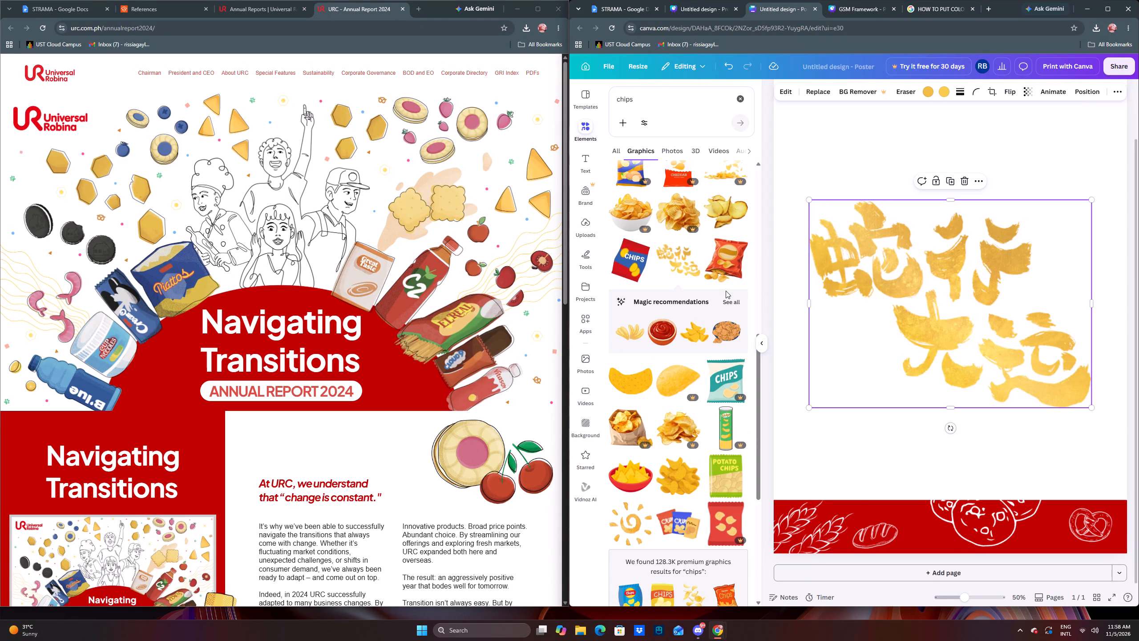
drag(948, 340, 947, 321)
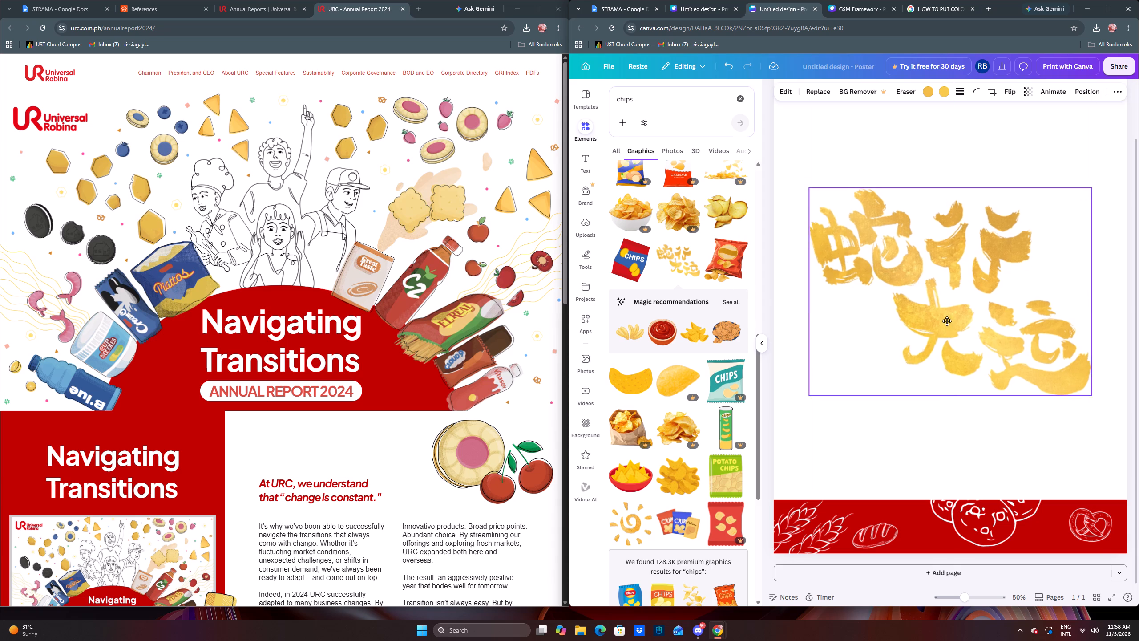
drag(947, 321, 945, 315)
Shrink the scattered chips graphic to about half its size and rotate it clockwise well past a quarter turn.
drag(947, 405, 878, 400)
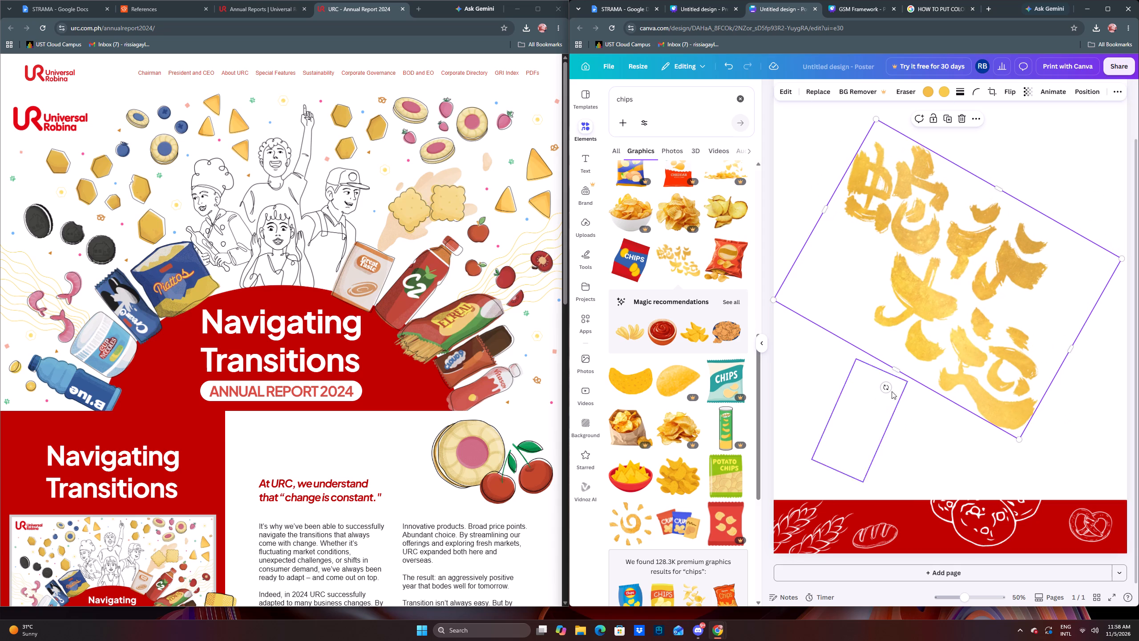
drag(1019, 438, 918, 304)
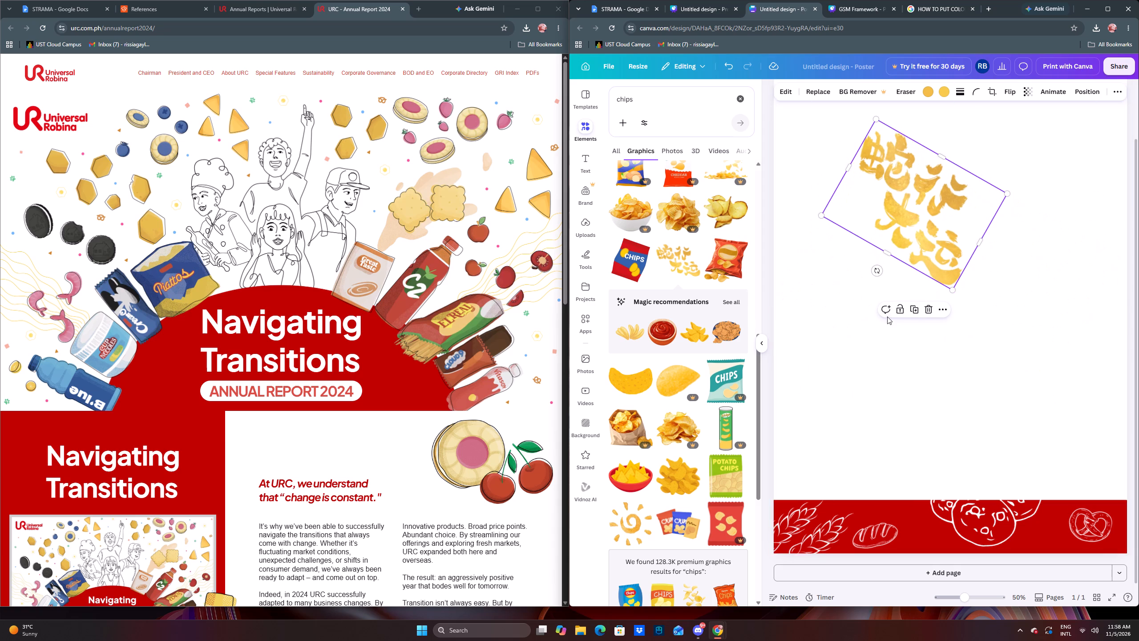
drag(874, 272, 844, 268)
Move the scattered chips into the poster's top-left corner, turned slightly more, so they run off the top and left page edges.
scroll(1042, 326, up, 2)
drag(861, 320, 893, 256)
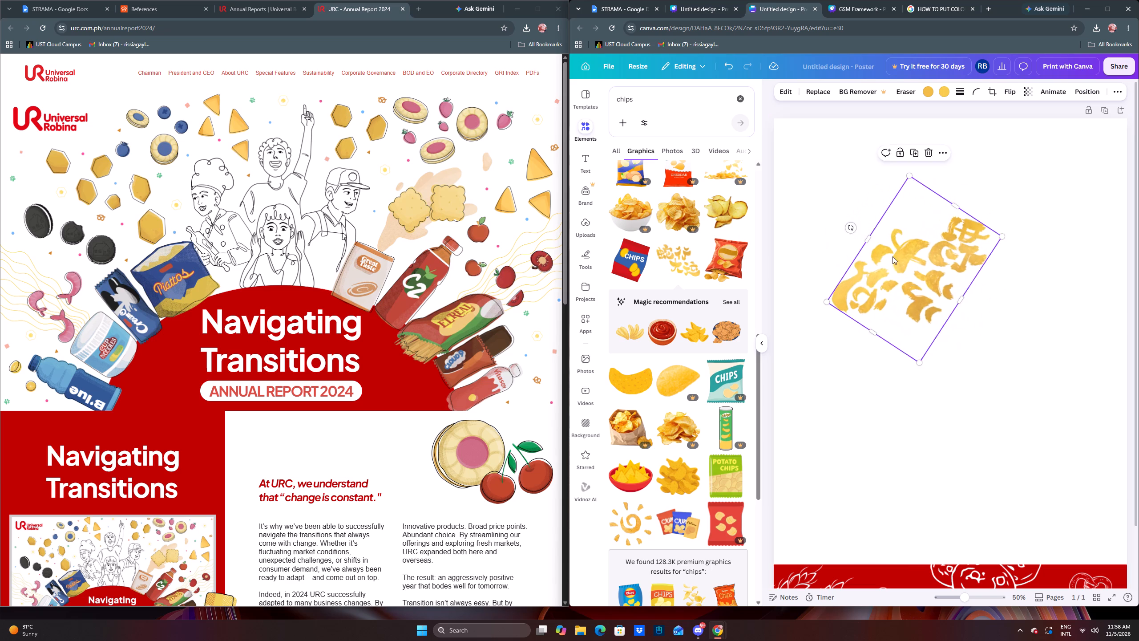
drag(912, 286, 851, 198)
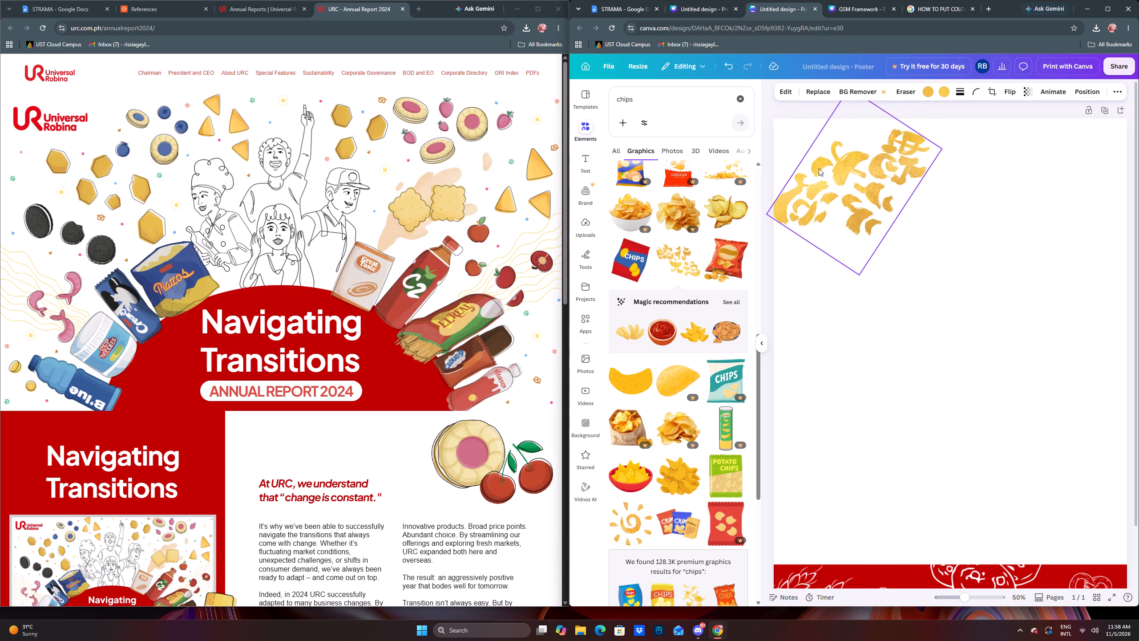
drag(792, 141, 796, 151)
drag(841, 182, 812, 145)
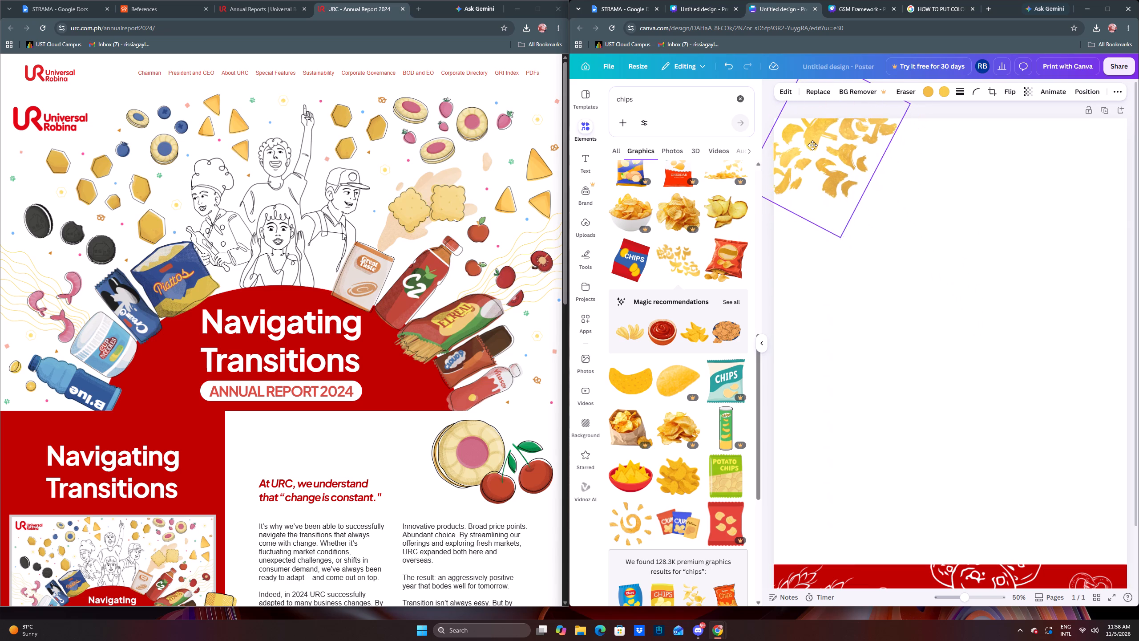
drag(812, 145, 808, 143)
click(969, 239)
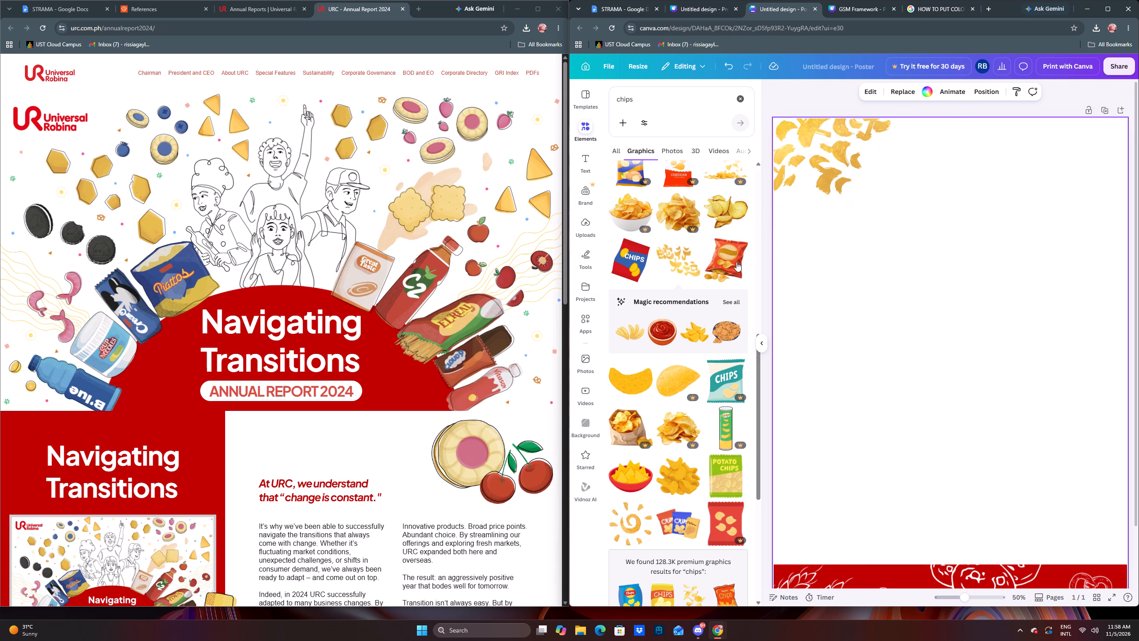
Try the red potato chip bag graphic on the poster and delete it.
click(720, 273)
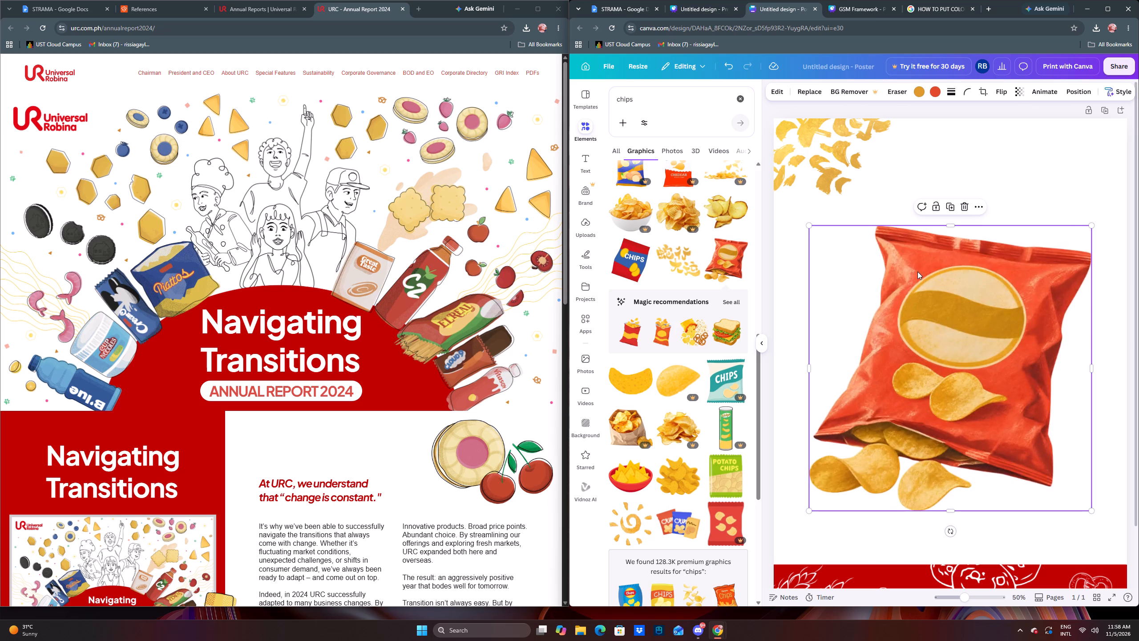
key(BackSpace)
Browse the chips graphics results for another snack graphic to use on the poster.
scroll(699, 355, down, 4)
scroll(693, 340, up, 2)
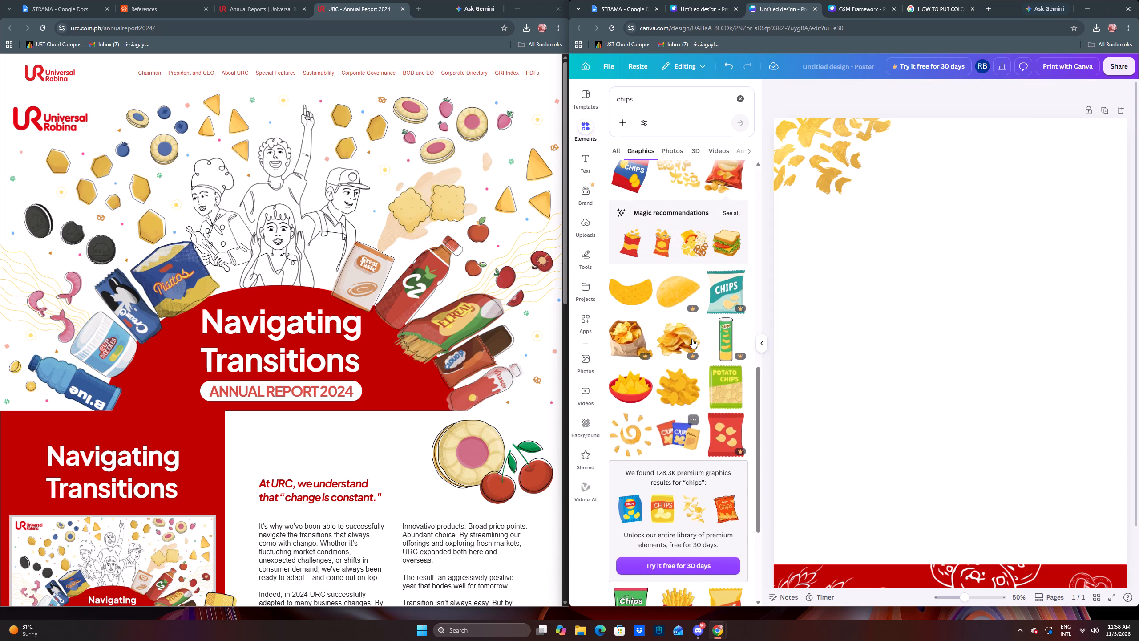
scroll(711, 274, up, 2)
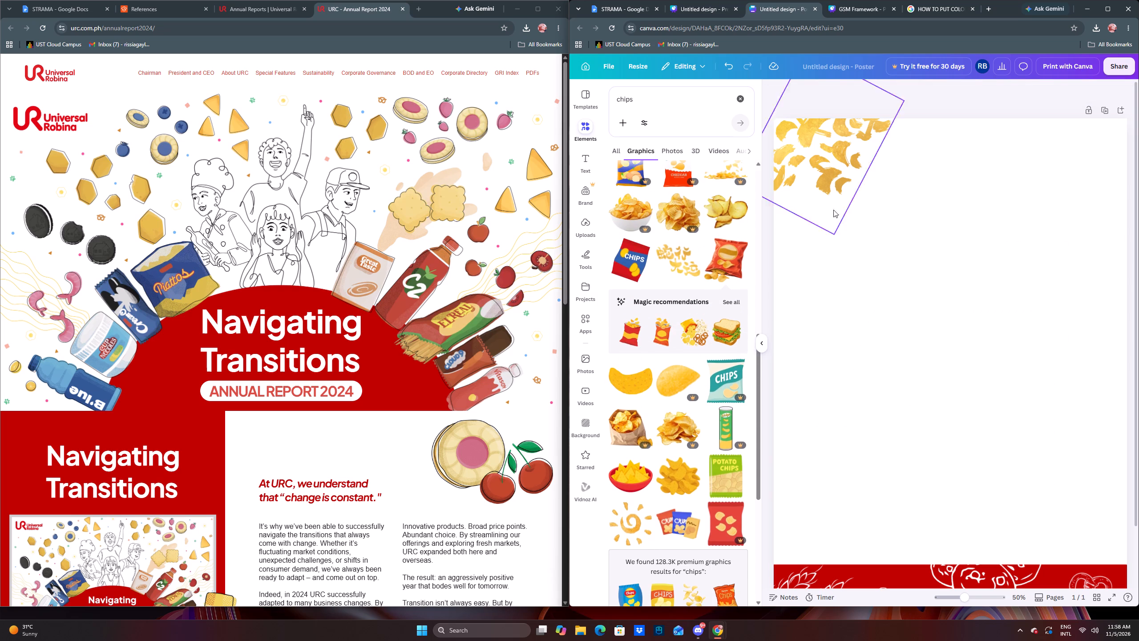
scroll(683, 339, down, 4)
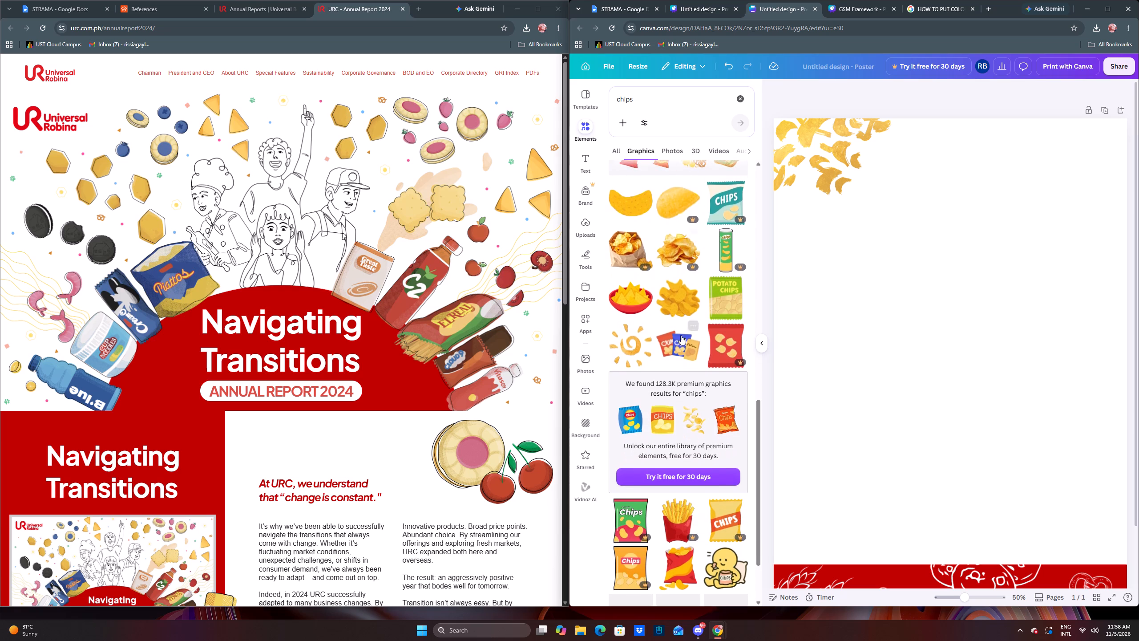
scroll(681, 335, down, 8)
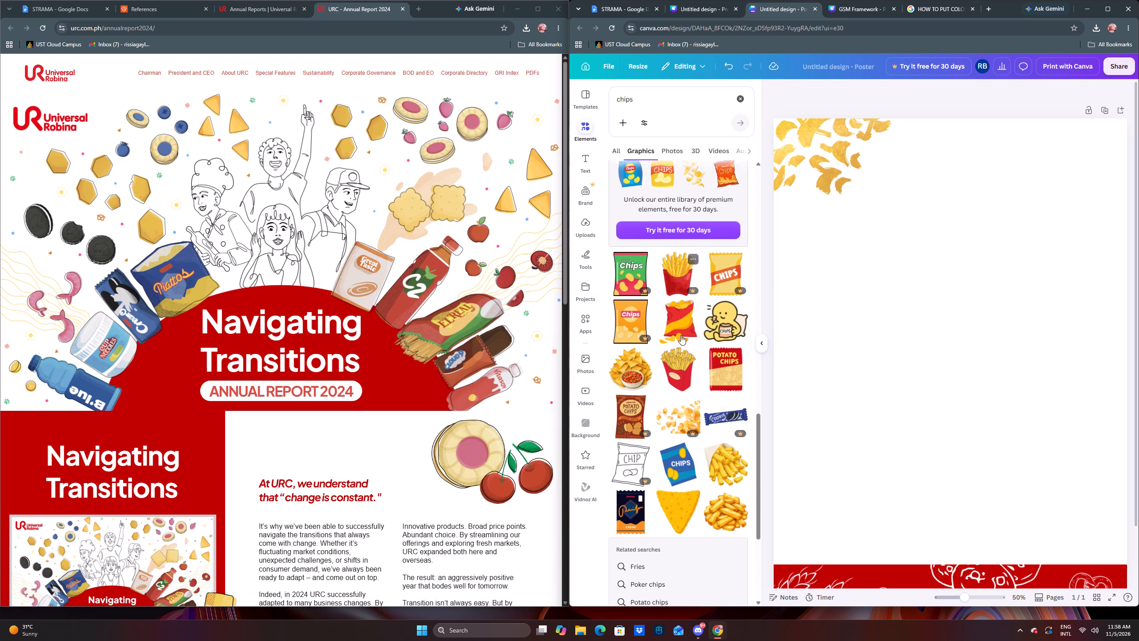
scroll(679, 334, down, 1)
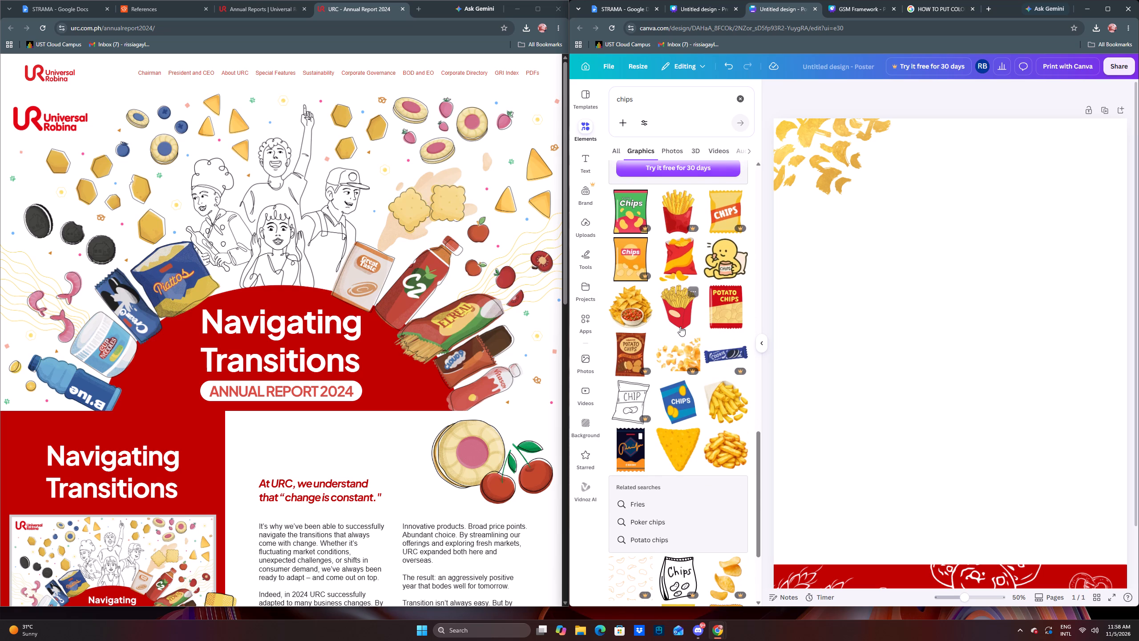
scroll(701, 308, down, 6)
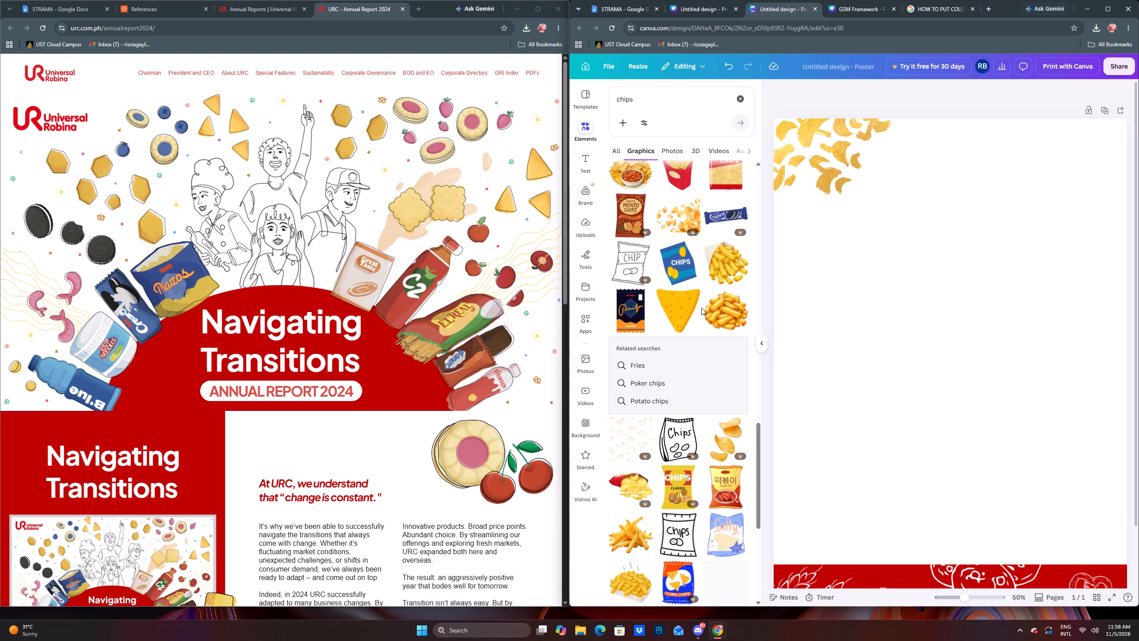
scroll(701, 308, down, 5)
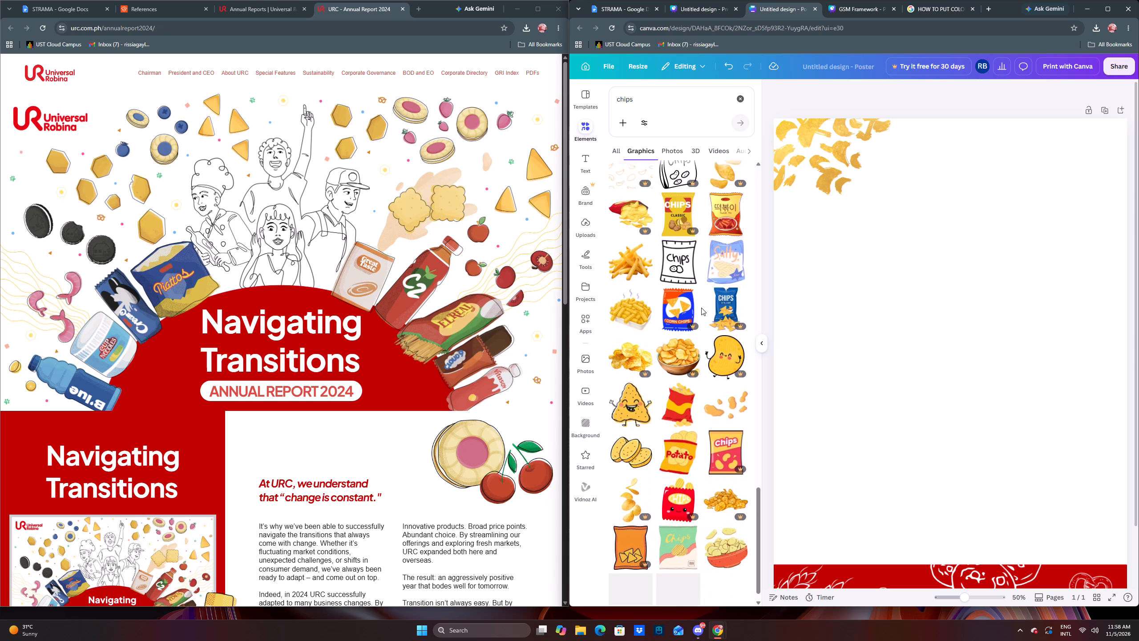
click(832, 152)
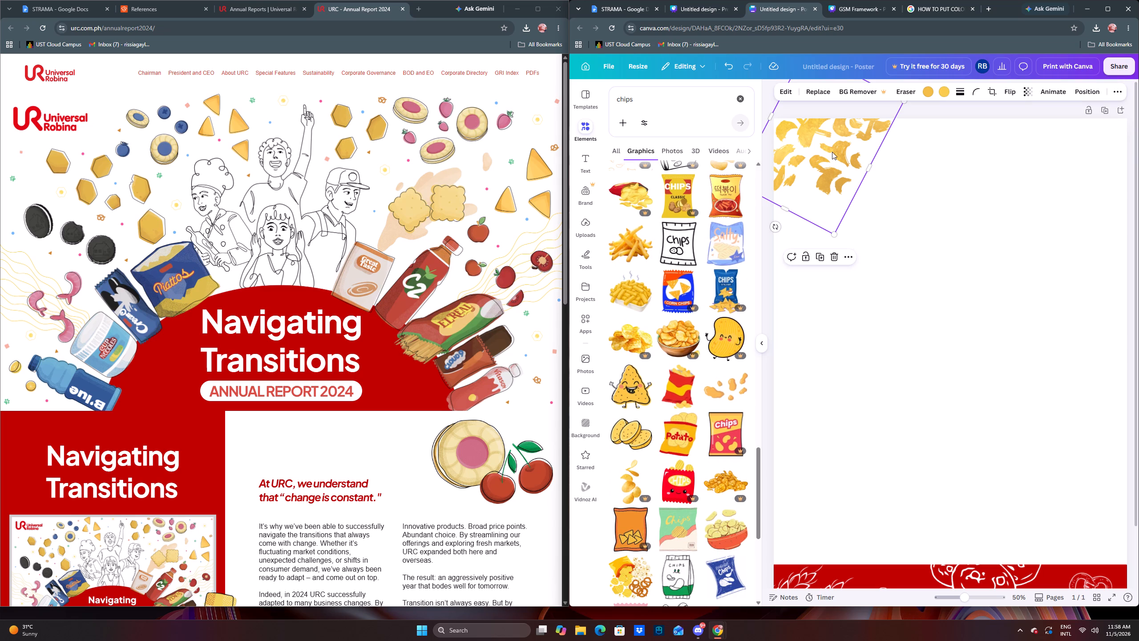
click(882, 330)
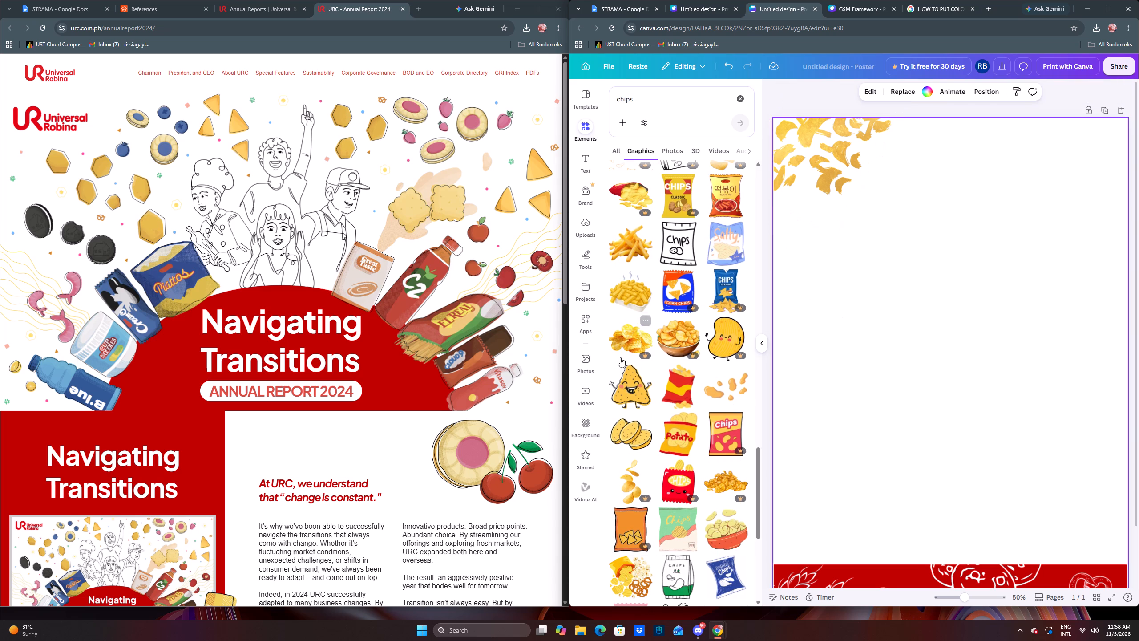
scroll(721, 356, down, 7)
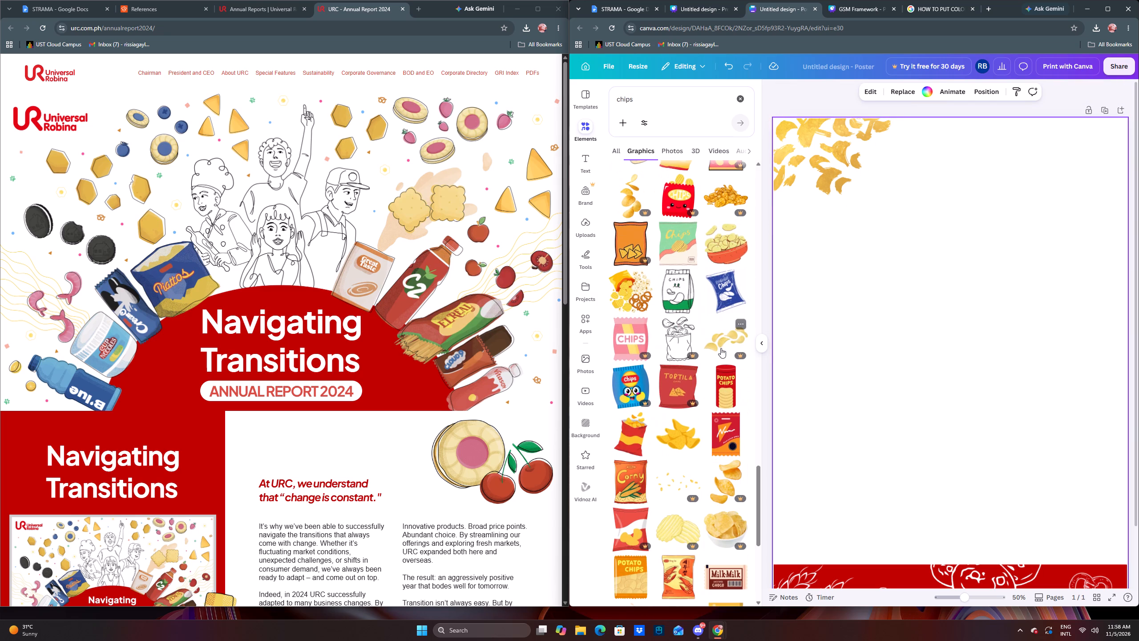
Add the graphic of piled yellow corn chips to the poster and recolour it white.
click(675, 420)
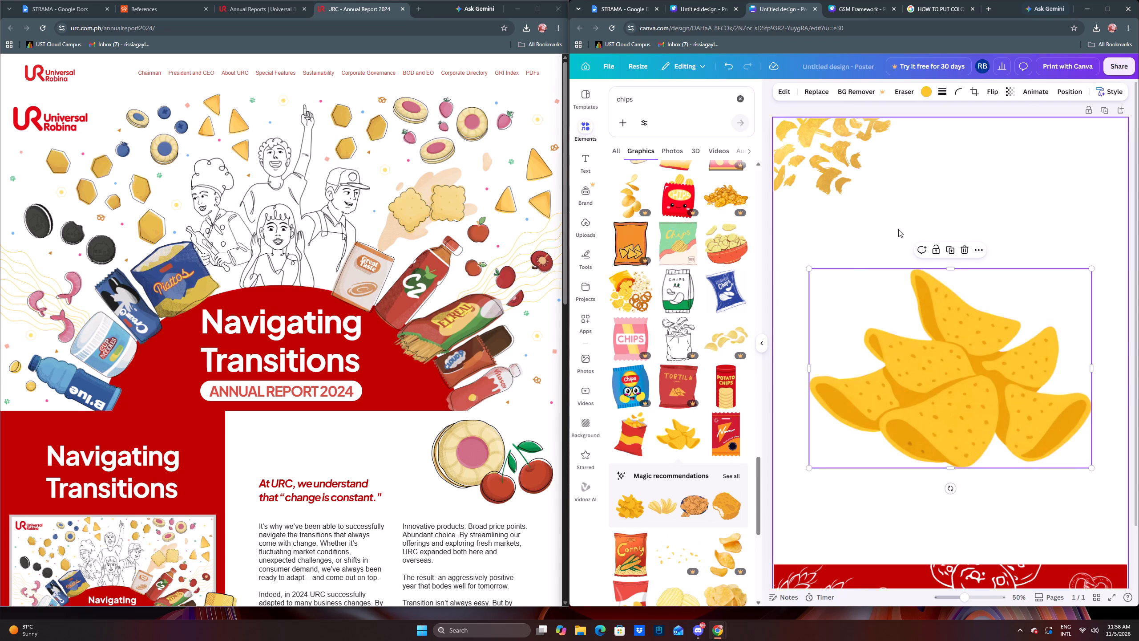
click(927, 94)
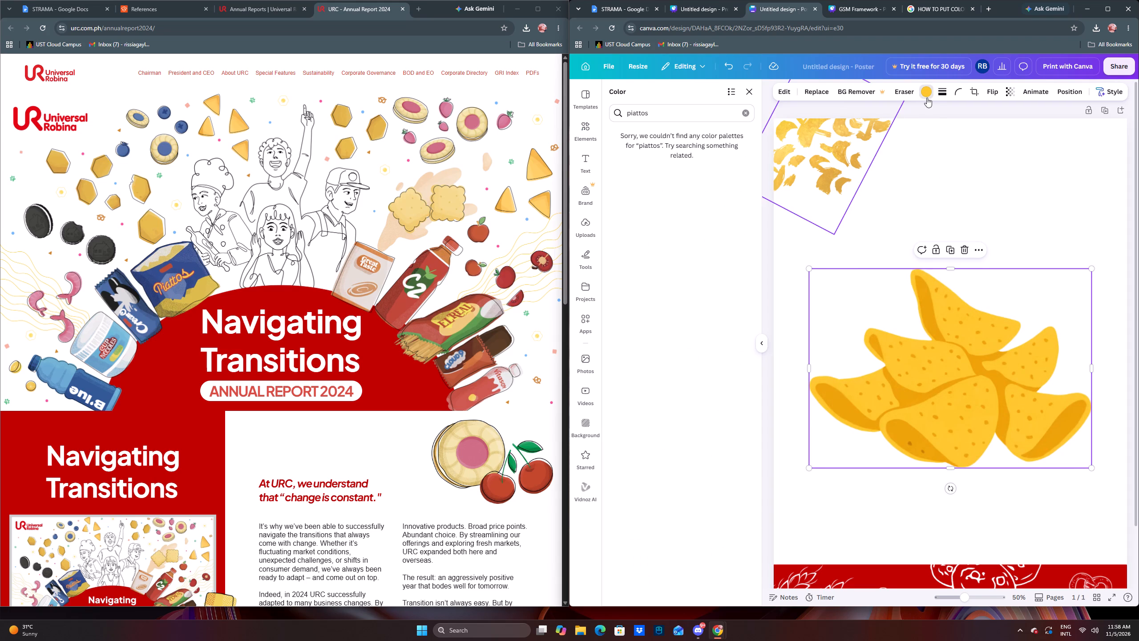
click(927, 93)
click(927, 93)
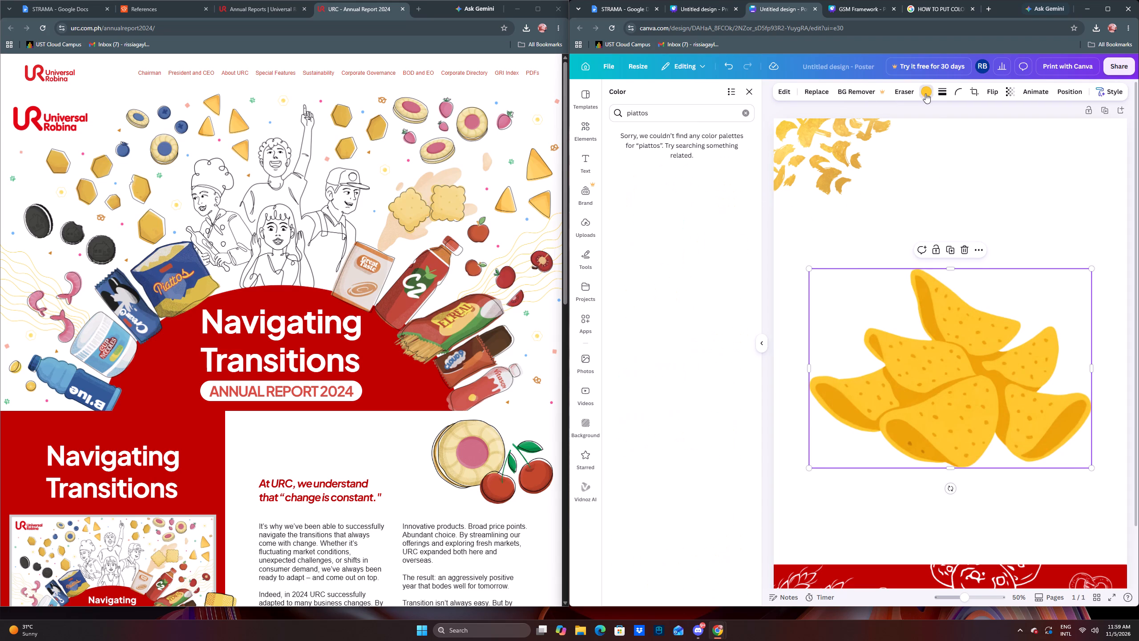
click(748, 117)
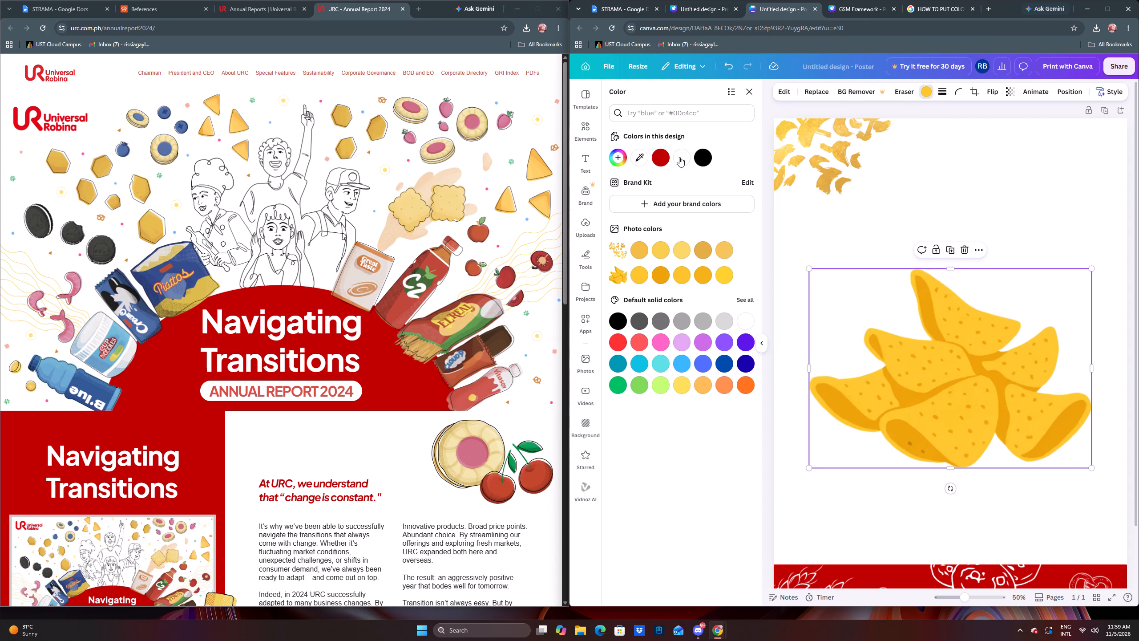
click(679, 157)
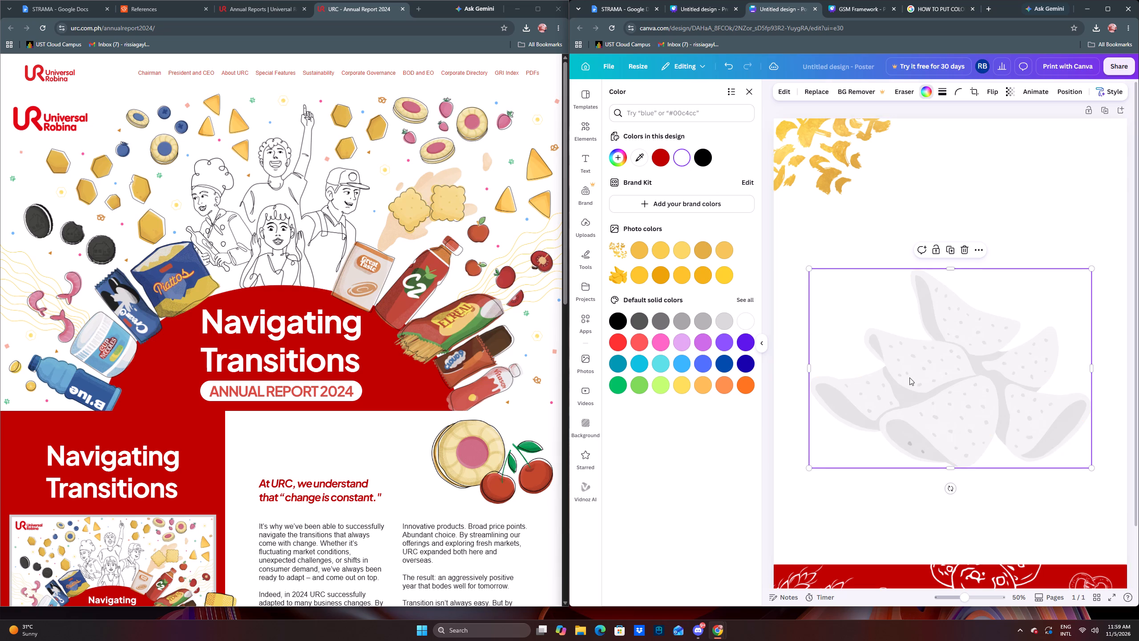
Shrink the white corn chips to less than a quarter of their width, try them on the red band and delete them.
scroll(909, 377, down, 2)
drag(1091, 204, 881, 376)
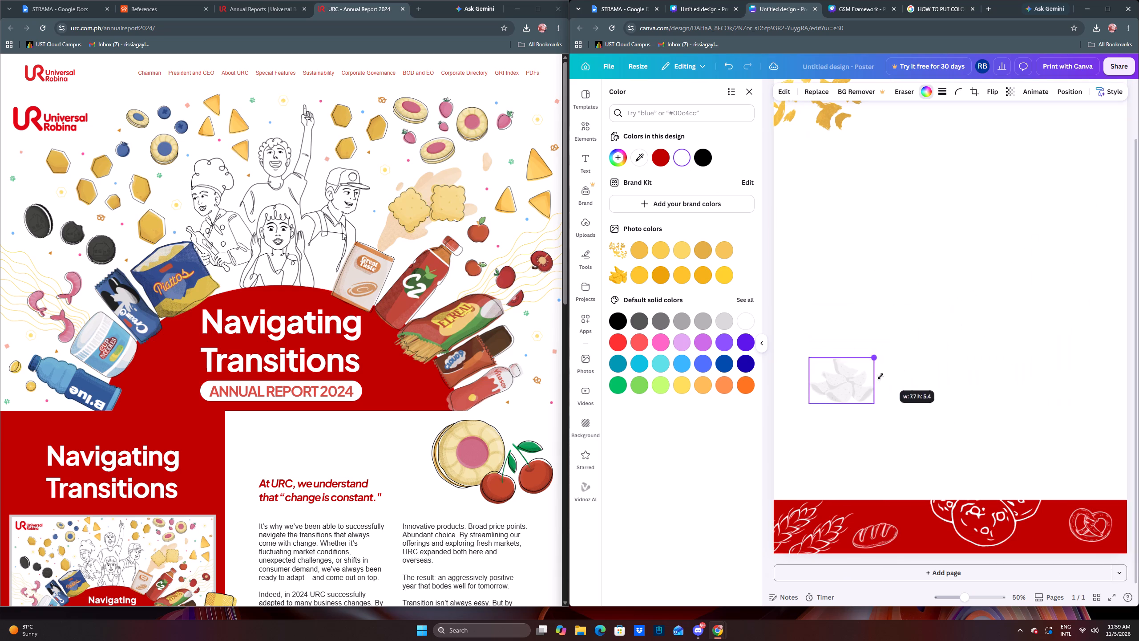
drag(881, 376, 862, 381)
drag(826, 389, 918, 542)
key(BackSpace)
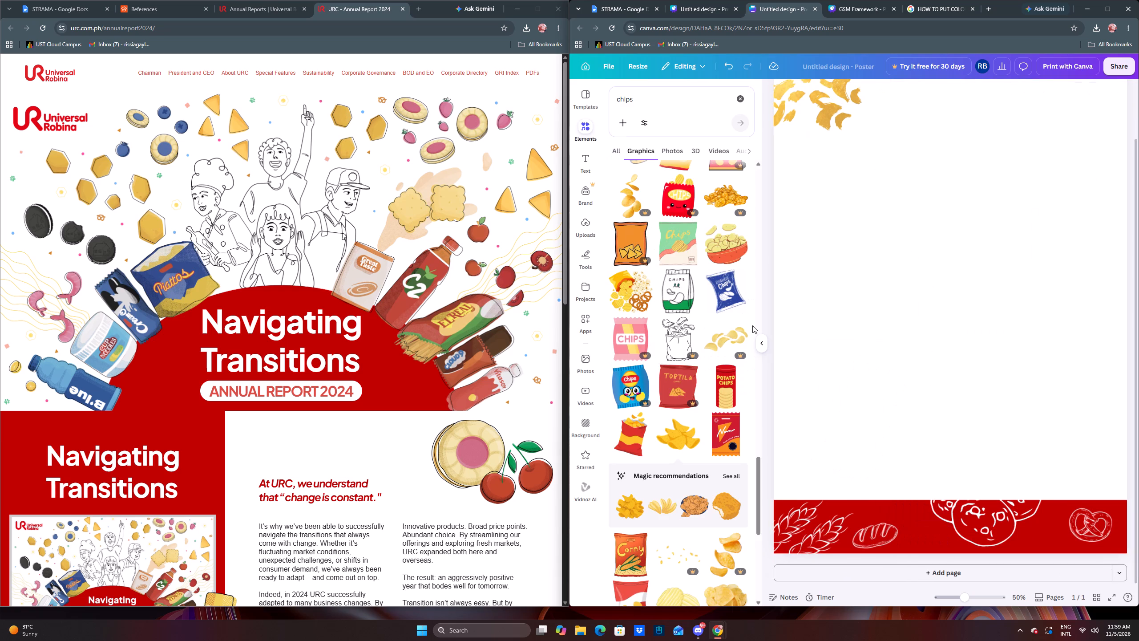
Add the black outline drawing of an open chip bag with flying chips and recolour it white.
click(675, 340)
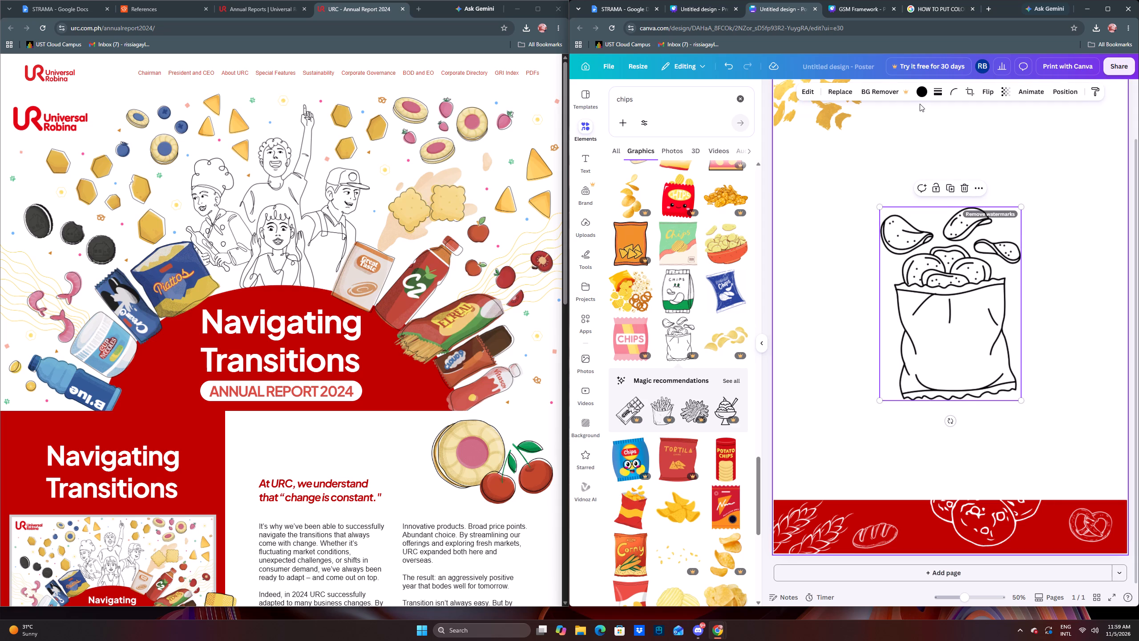
click(922, 96)
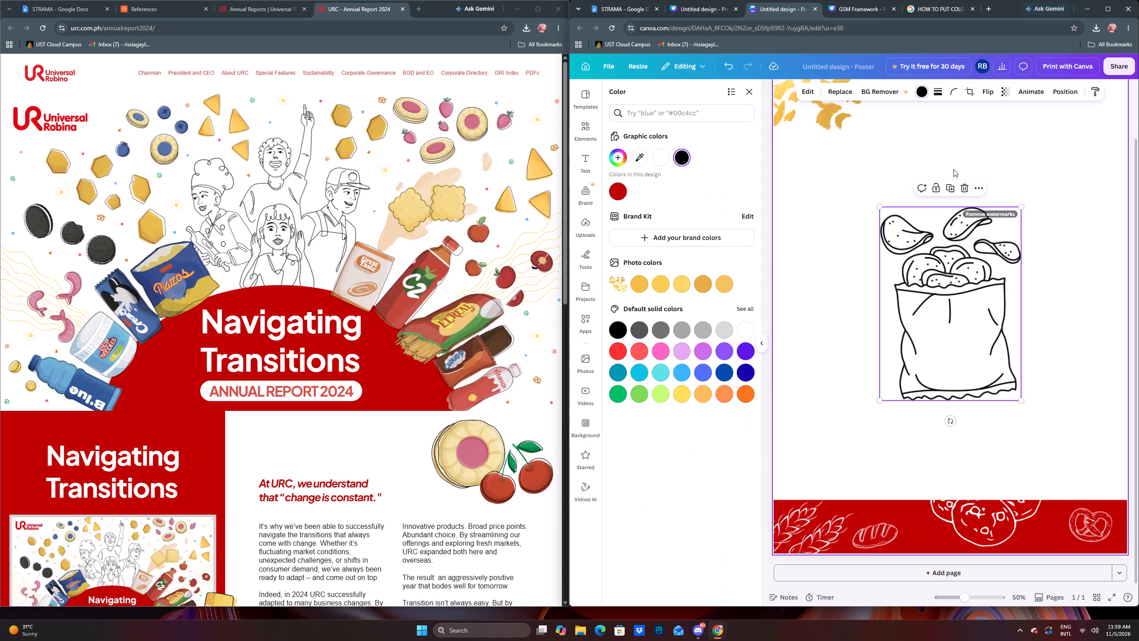
click(741, 330)
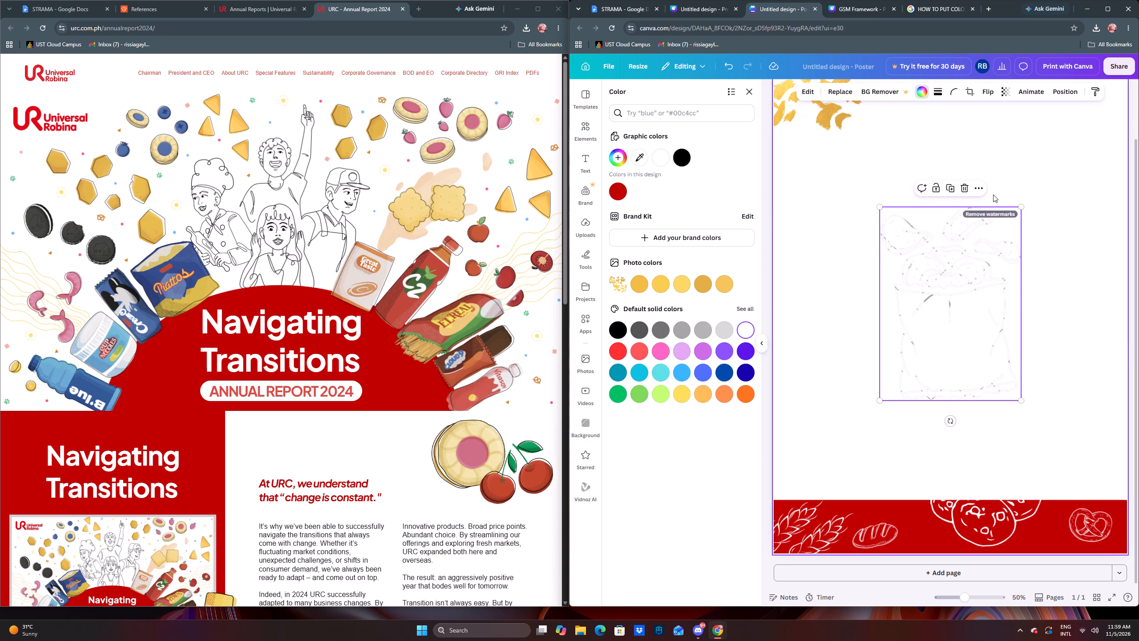
Try the white chip bag over the red band, move it back above, and rotate it clockwise about 15 degrees.
drag(977, 322, 951, 564)
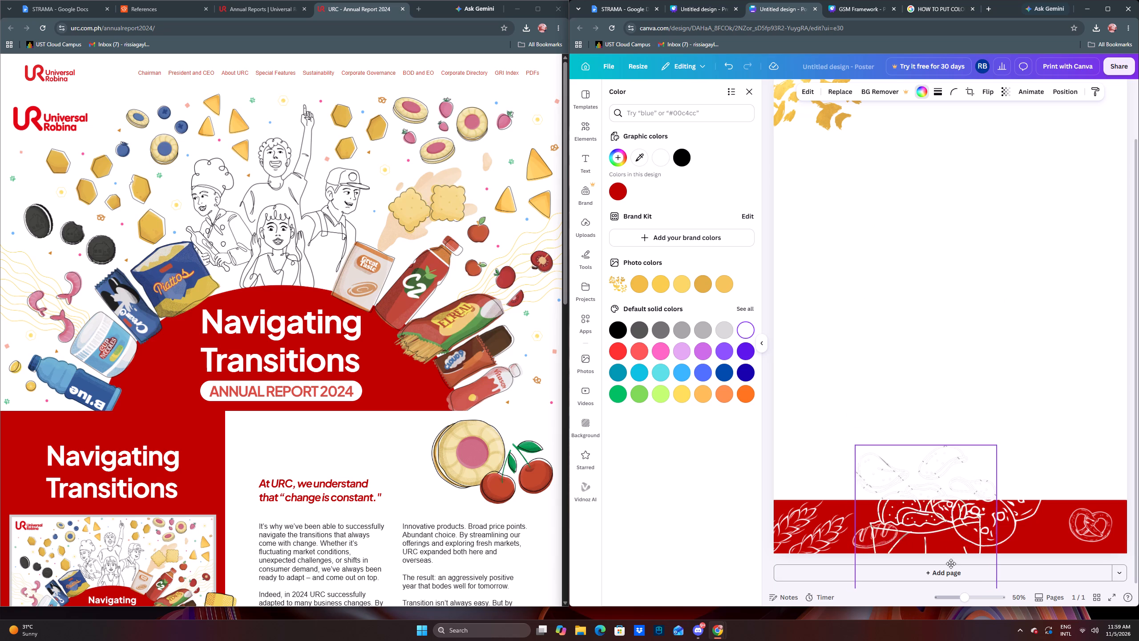
drag(951, 564, 1013, 357)
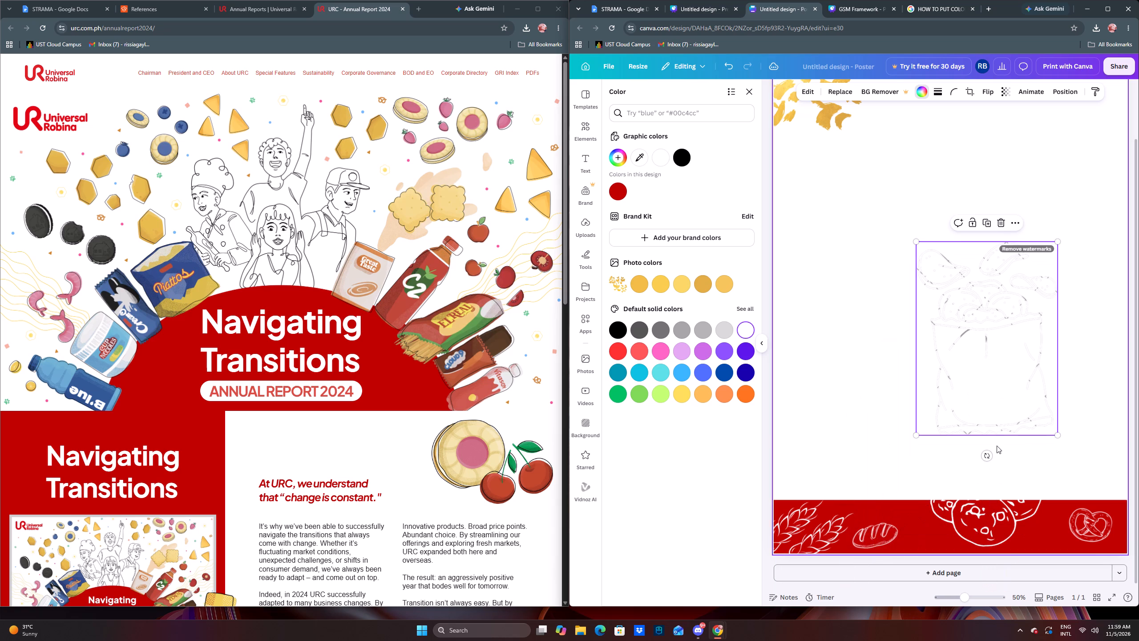
drag(984, 454, 951, 464)
Move the round cookie drawing on the red band rightward, closer to the heart drawing.
drag(976, 516, 1012, 506)
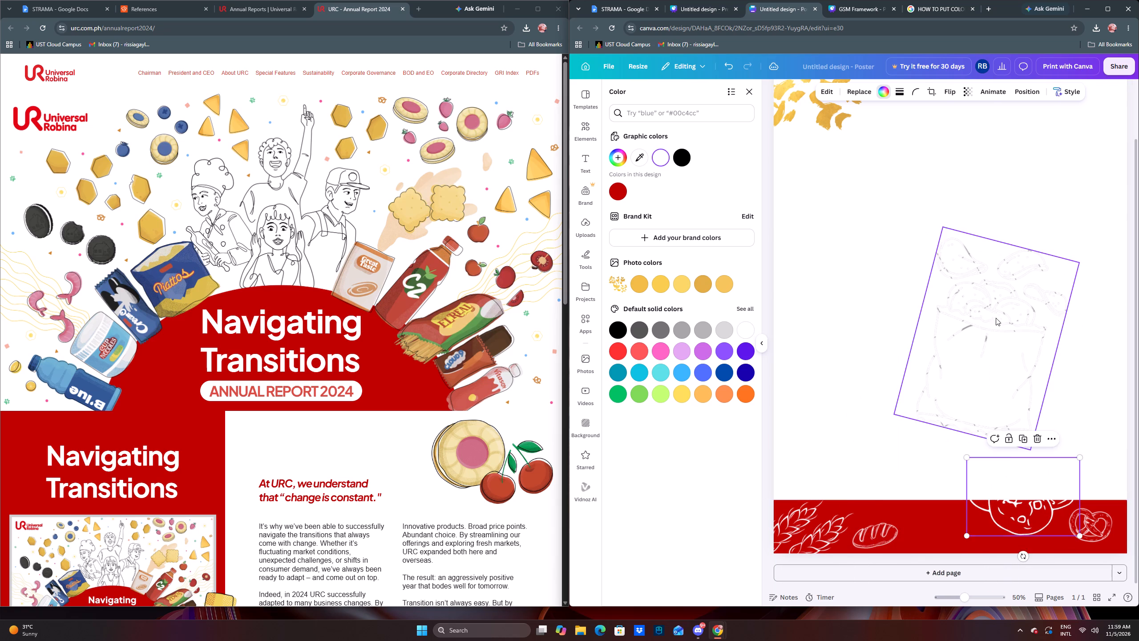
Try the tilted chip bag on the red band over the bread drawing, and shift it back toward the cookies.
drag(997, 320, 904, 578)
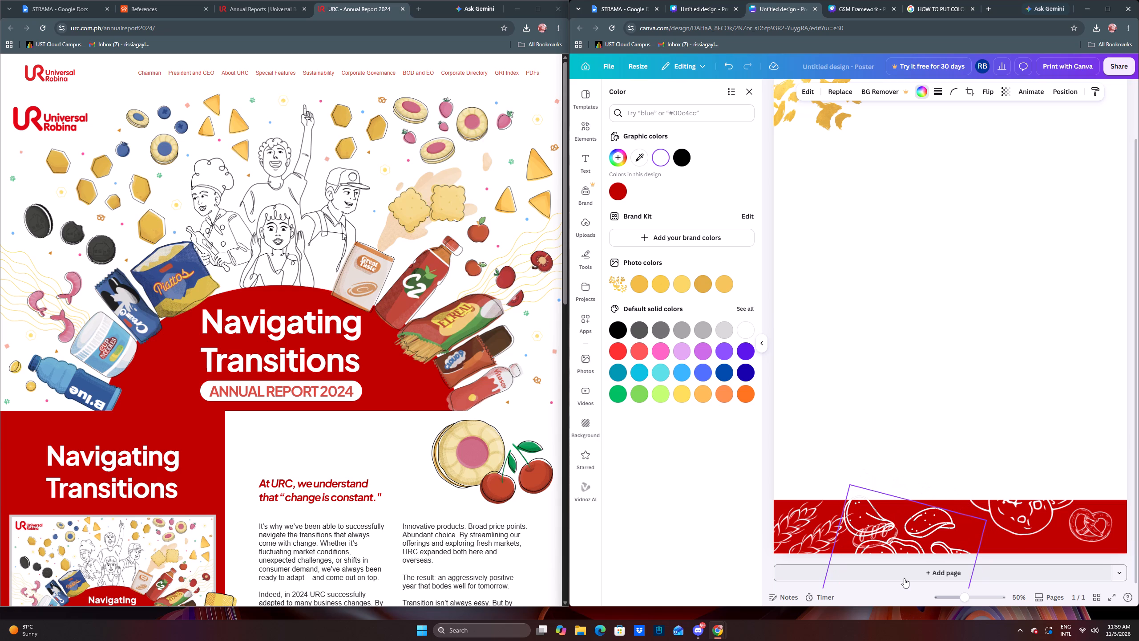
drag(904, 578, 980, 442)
Delete the bread loaf drawing from the red band.
click(817, 530)
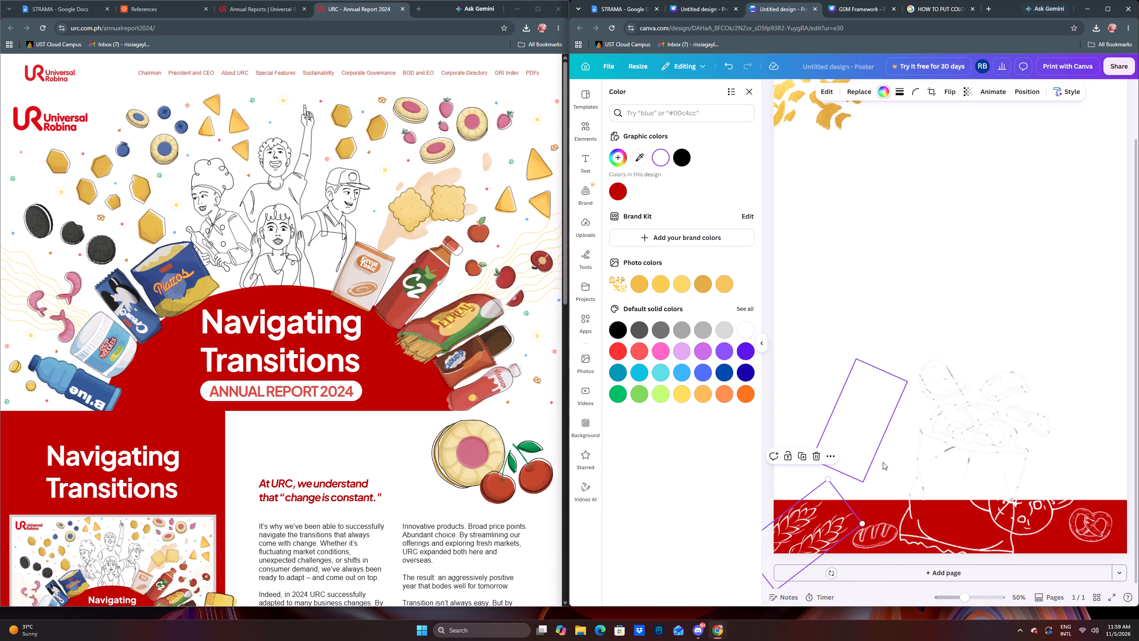
click(870, 534)
key(BackSpace)
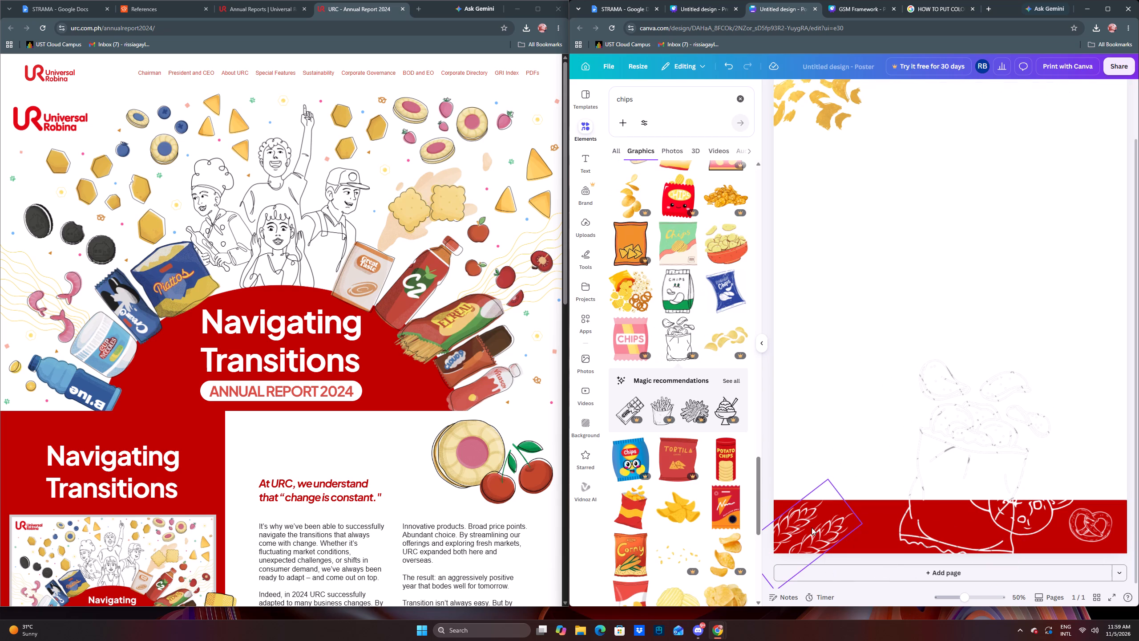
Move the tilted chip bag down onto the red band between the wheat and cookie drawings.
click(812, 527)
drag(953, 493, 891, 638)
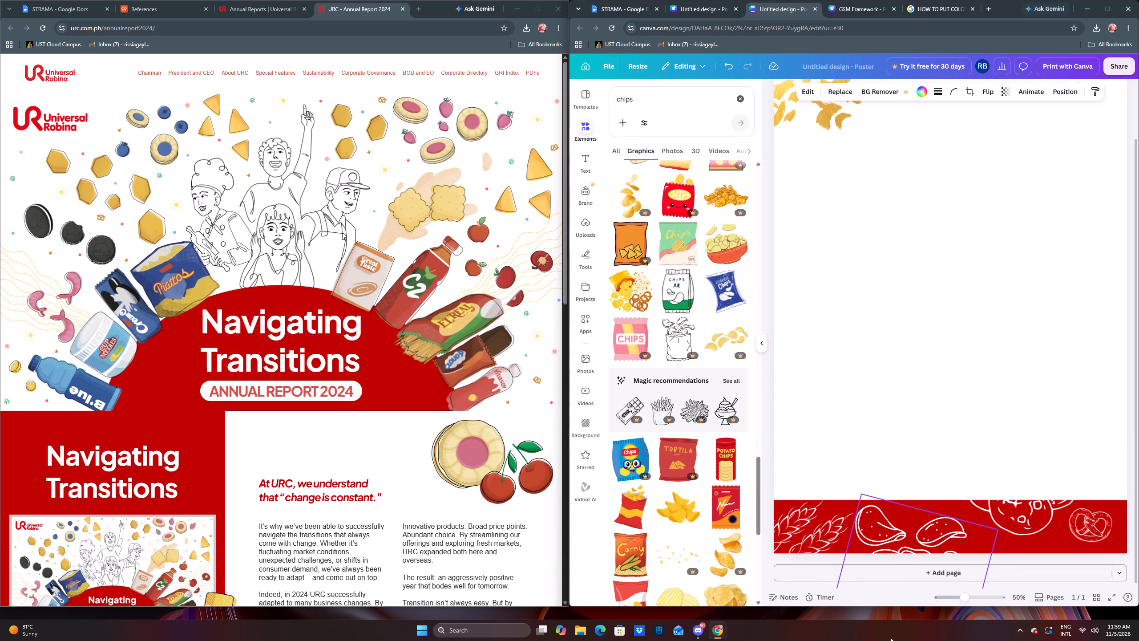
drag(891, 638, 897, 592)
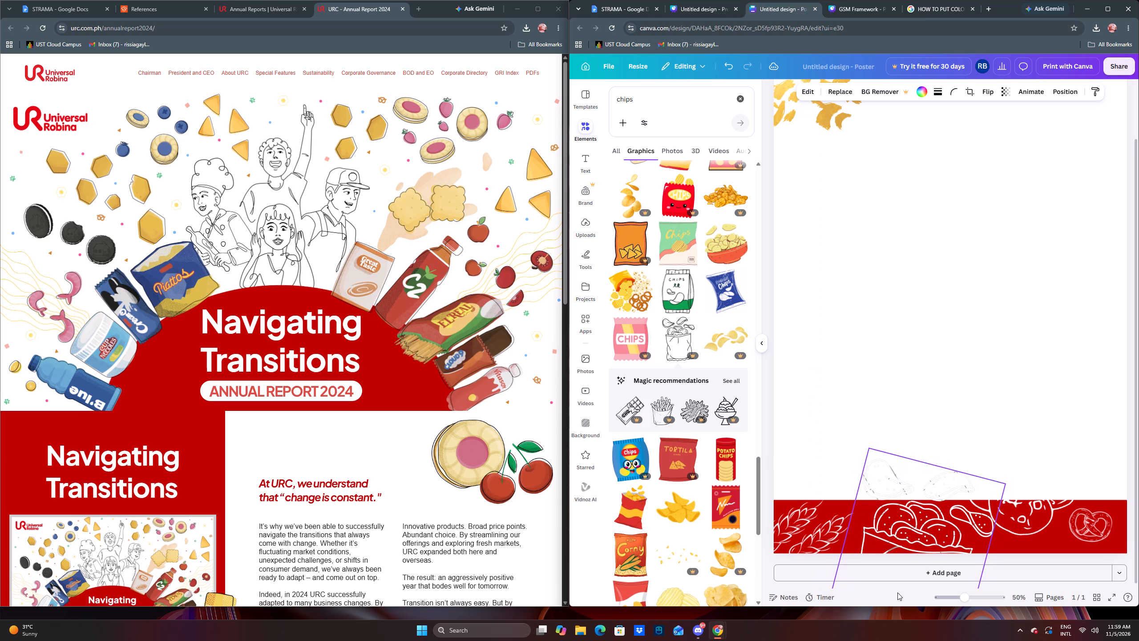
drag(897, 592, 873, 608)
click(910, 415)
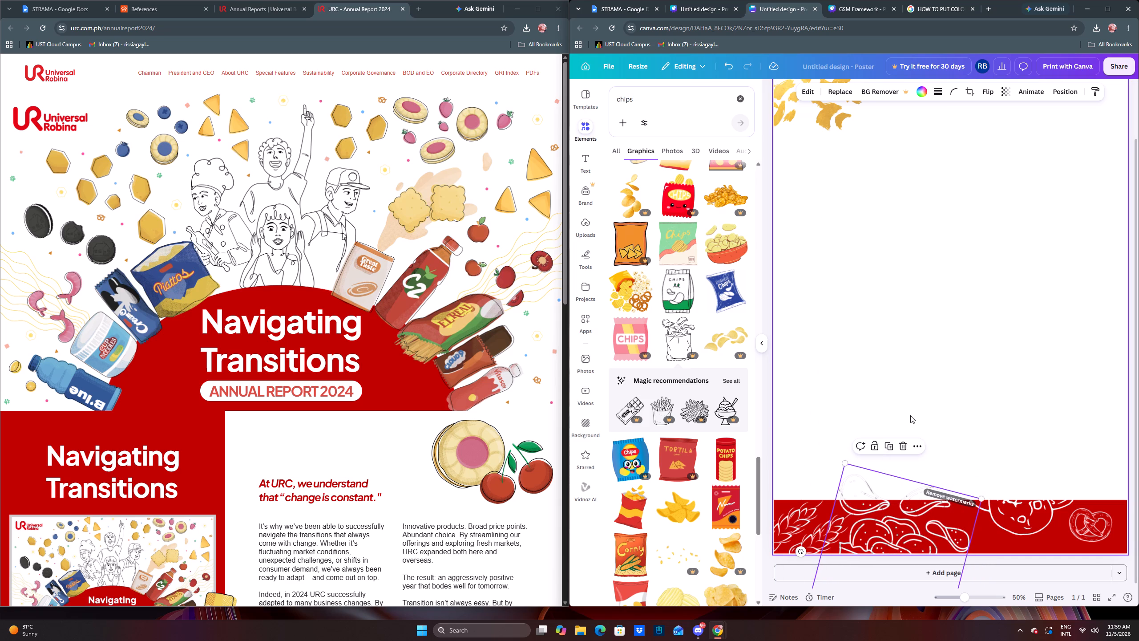
Delete the wheat drawing from the red band's left end.
click(824, 527)
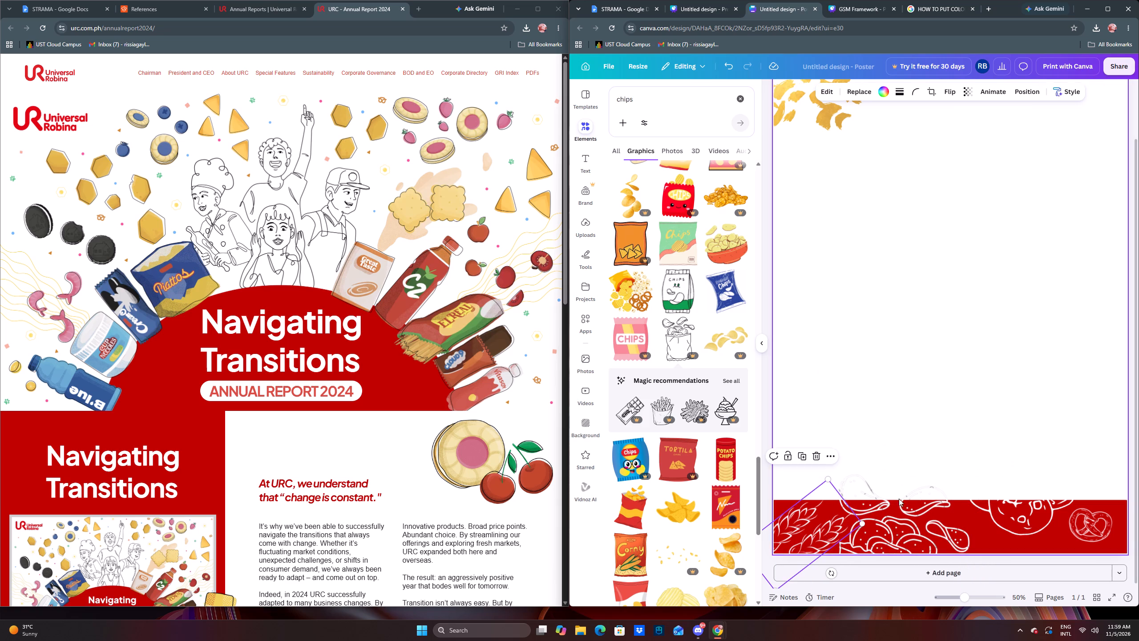
key(BackSpace)
Move the chip bag to the red band's left end and tilt it slightly further clockwise.
drag(905, 520, 838, 514)
click(938, 412)
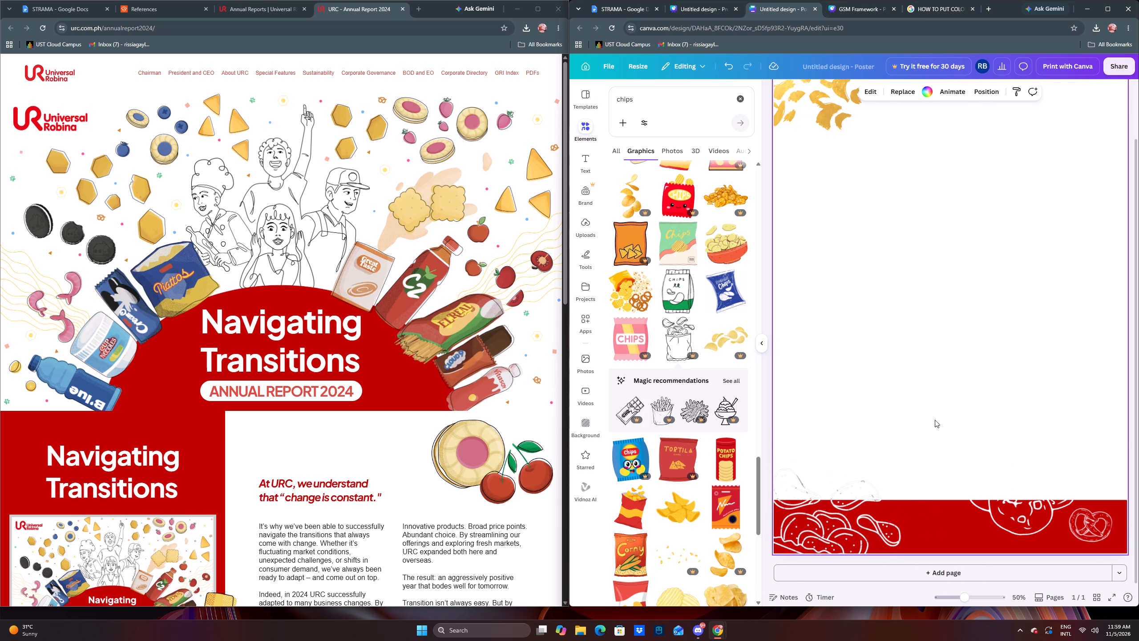
scroll(905, 487, down, 3)
click(854, 527)
drag(862, 505, 889, 439)
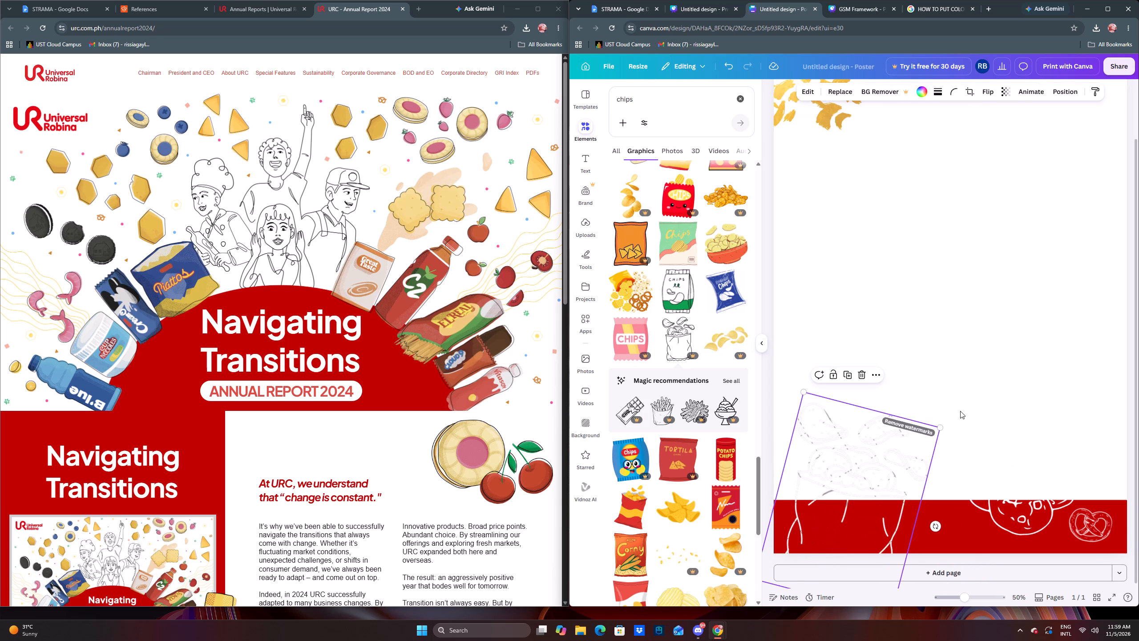
drag(927, 460, 916, 471)
drag(924, 537, 913, 539)
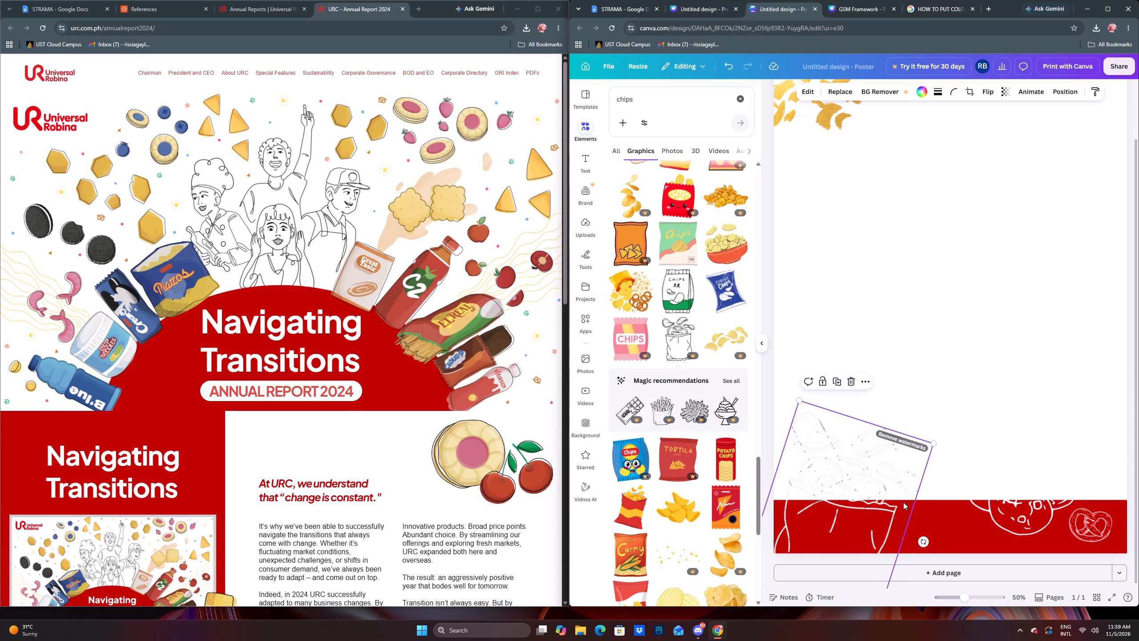
drag(884, 469, 873, 538)
Shrink the chips outline drawing and settle it into the bottom corner at the red band's left end.
drag(921, 512, 897, 528)
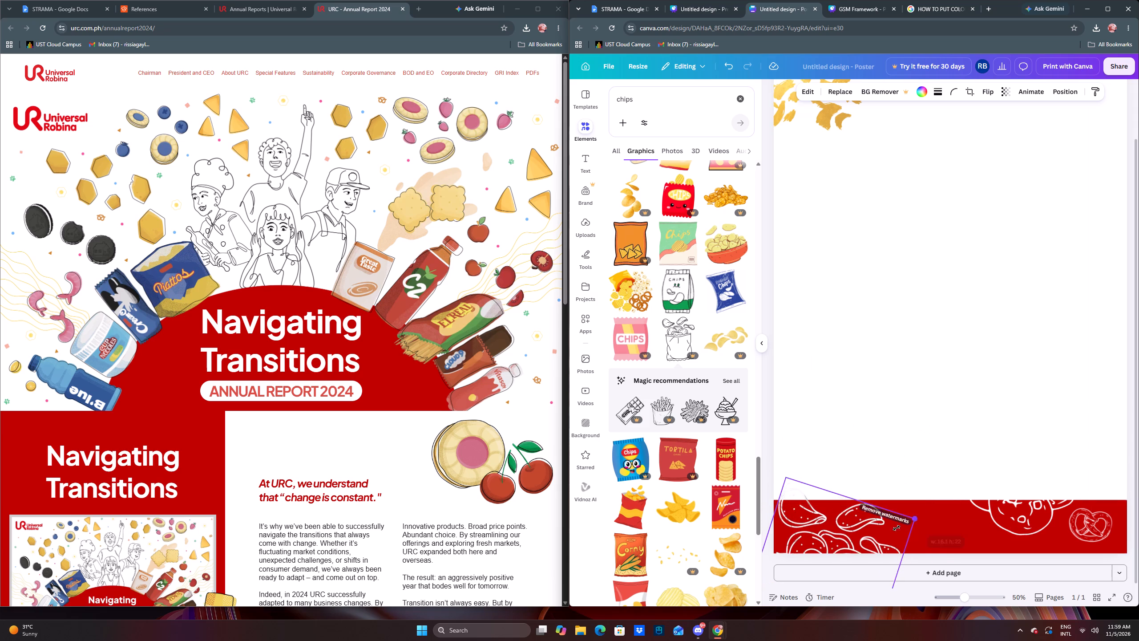
drag(897, 528, 881, 537)
drag(838, 542, 861, 511)
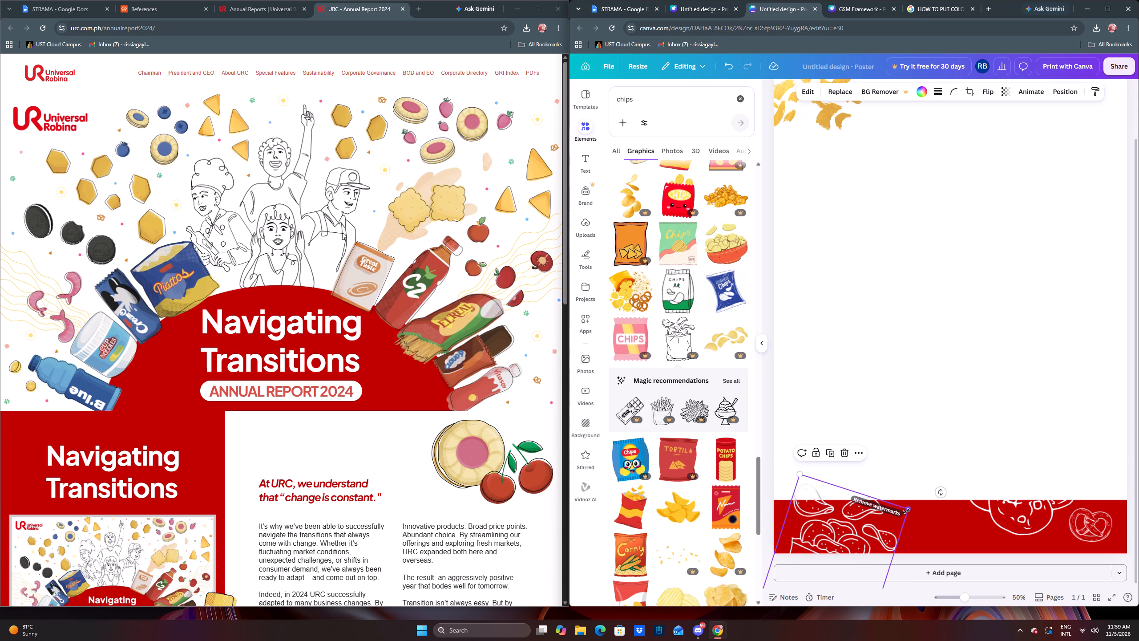
drag(844, 538, 827, 537)
click(910, 404)
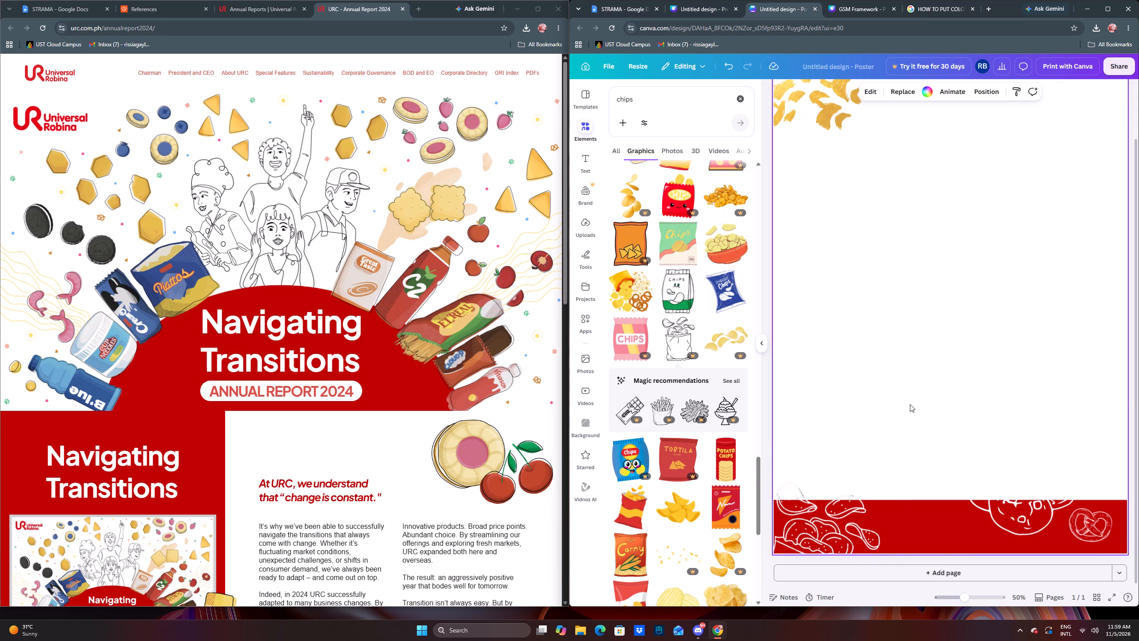
Nudge the large cookie drawing slightly down and to the left on the red band.
scroll(946, 492, down, 2)
drag(1008, 503, 997, 515)
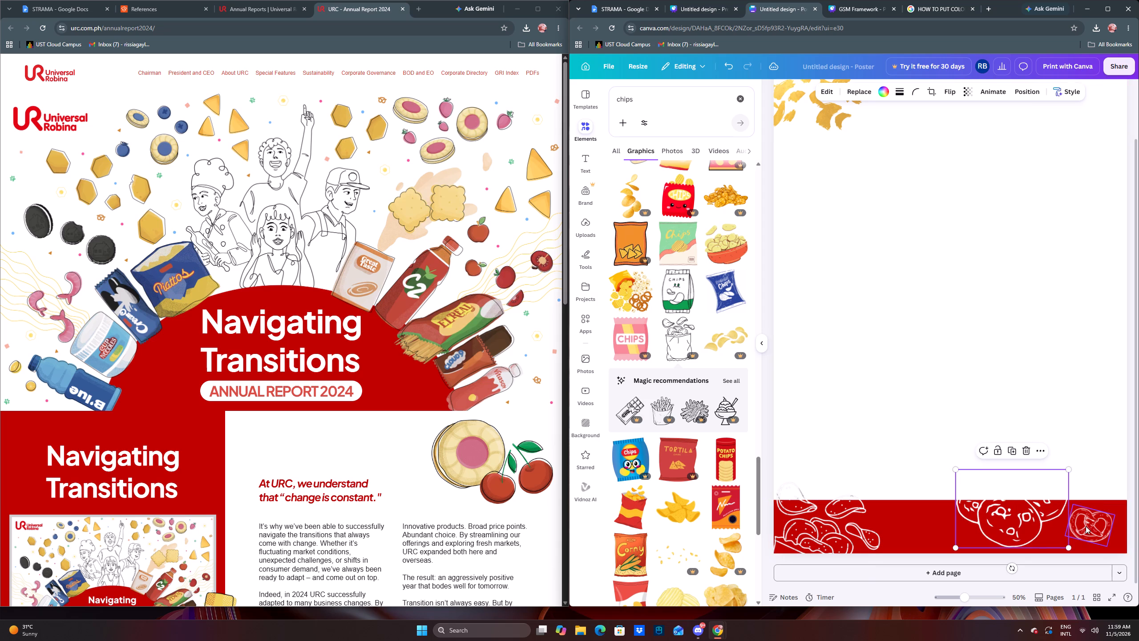
Move the small heart cookie to the large cookie's left side, tilt it further clockwise and shrink it slightly.
click(1086, 526)
drag(1086, 526, 936, 525)
click(936, 525)
drag(939, 527, 941, 531)
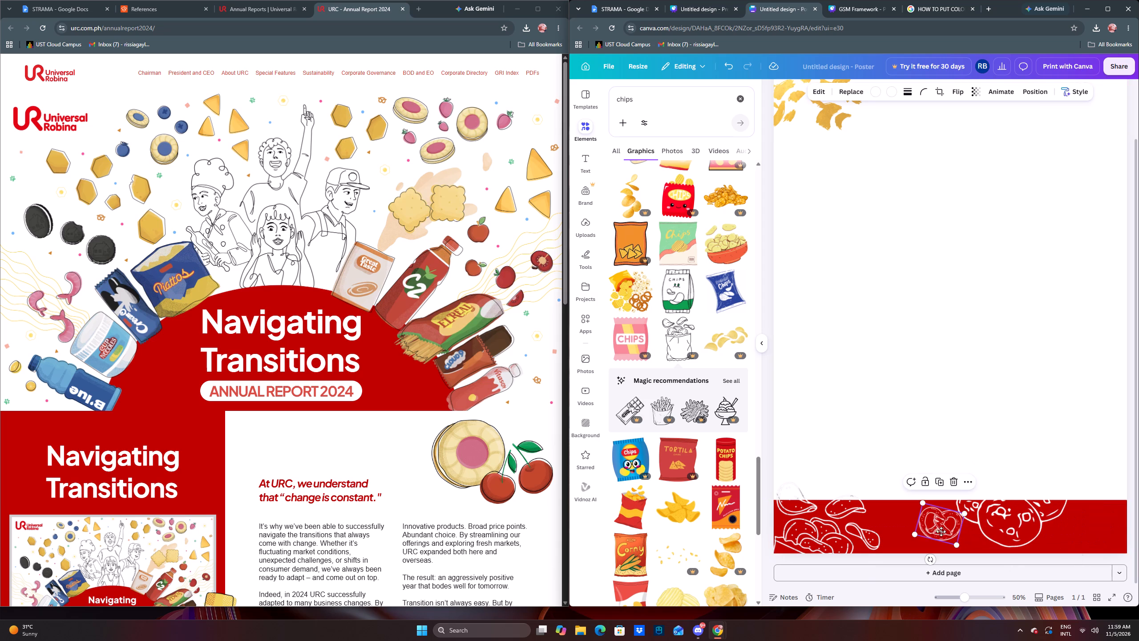
drag(941, 531, 941, 532)
click(939, 540)
drag(934, 563, 935, 563)
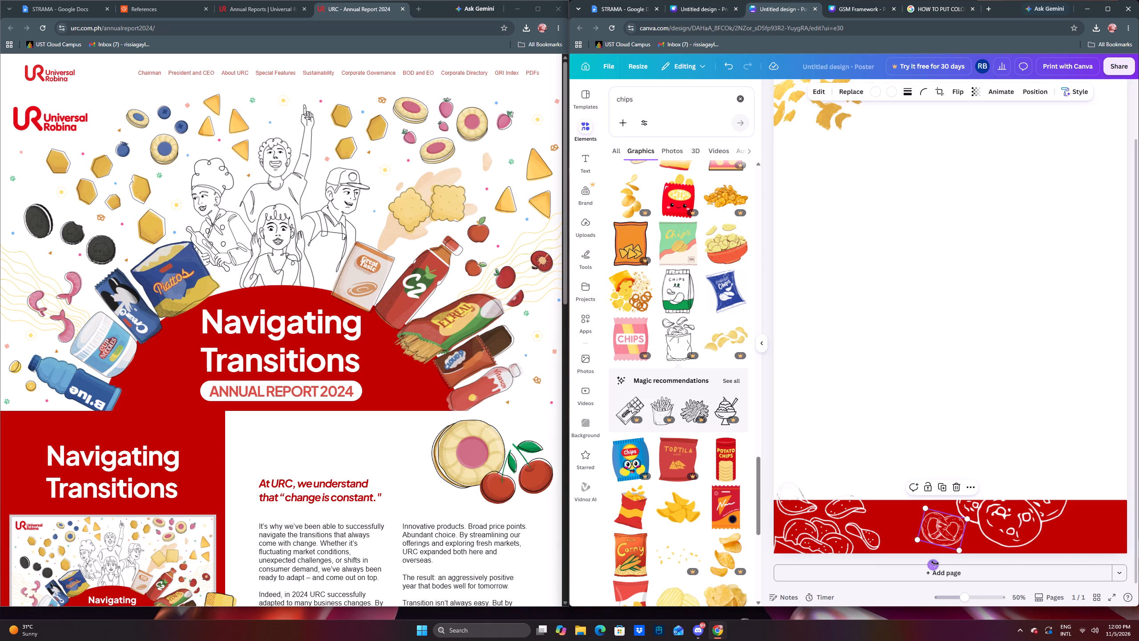
drag(935, 563, 926, 556)
drag(928, 503, 929, 509)
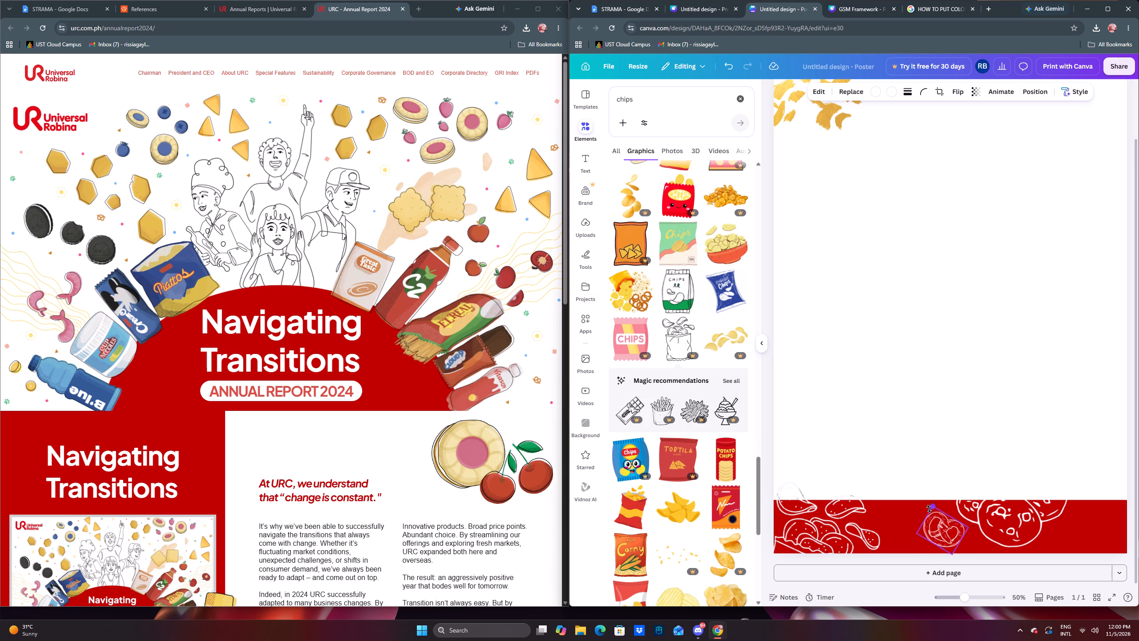
drag(929, 509, 929, 515)
drag(932, 564, 939, 563)
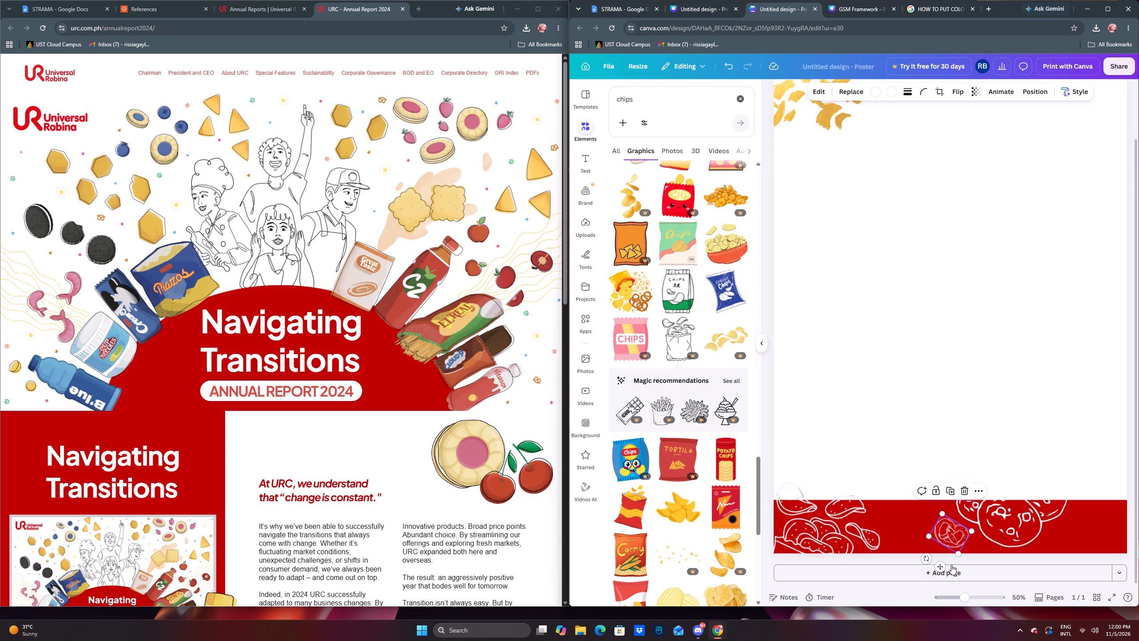
click(925, 558)
click(945, 428)
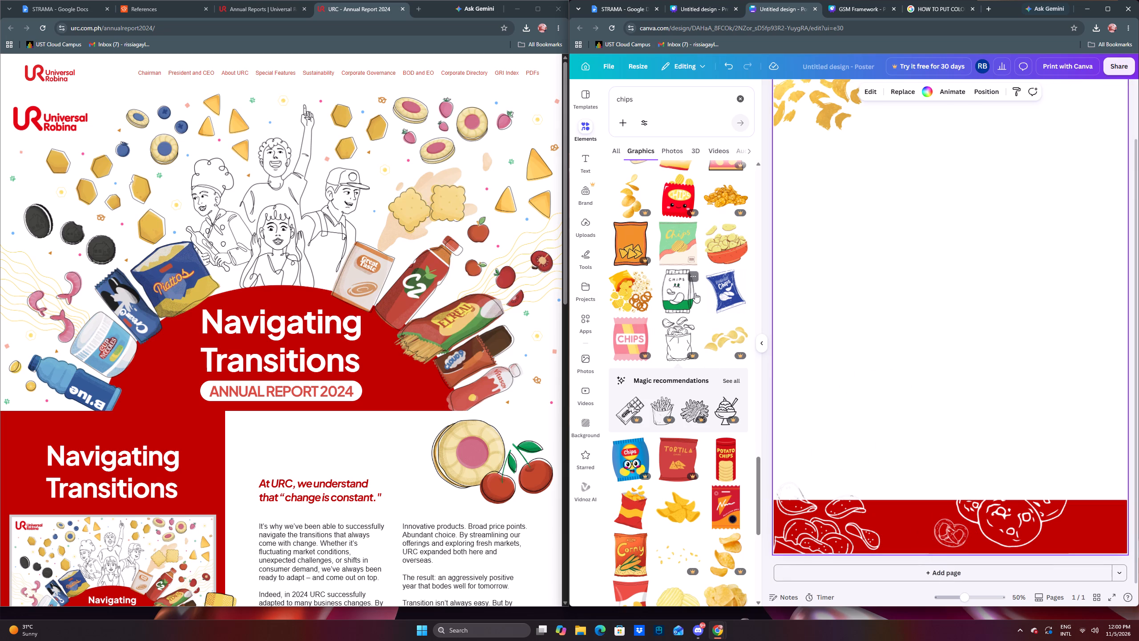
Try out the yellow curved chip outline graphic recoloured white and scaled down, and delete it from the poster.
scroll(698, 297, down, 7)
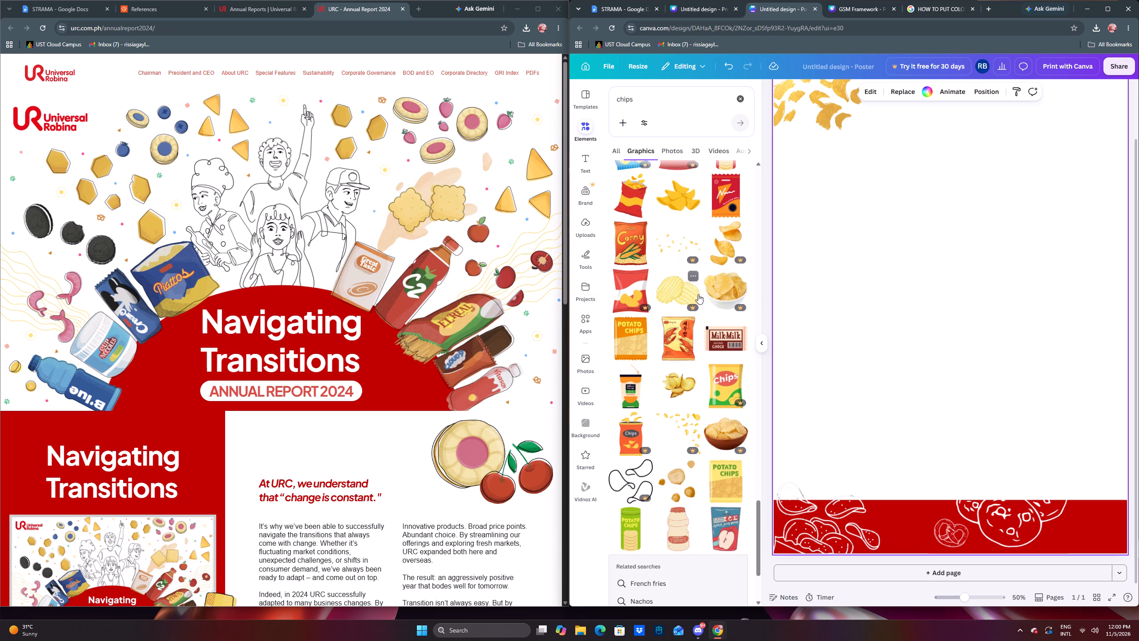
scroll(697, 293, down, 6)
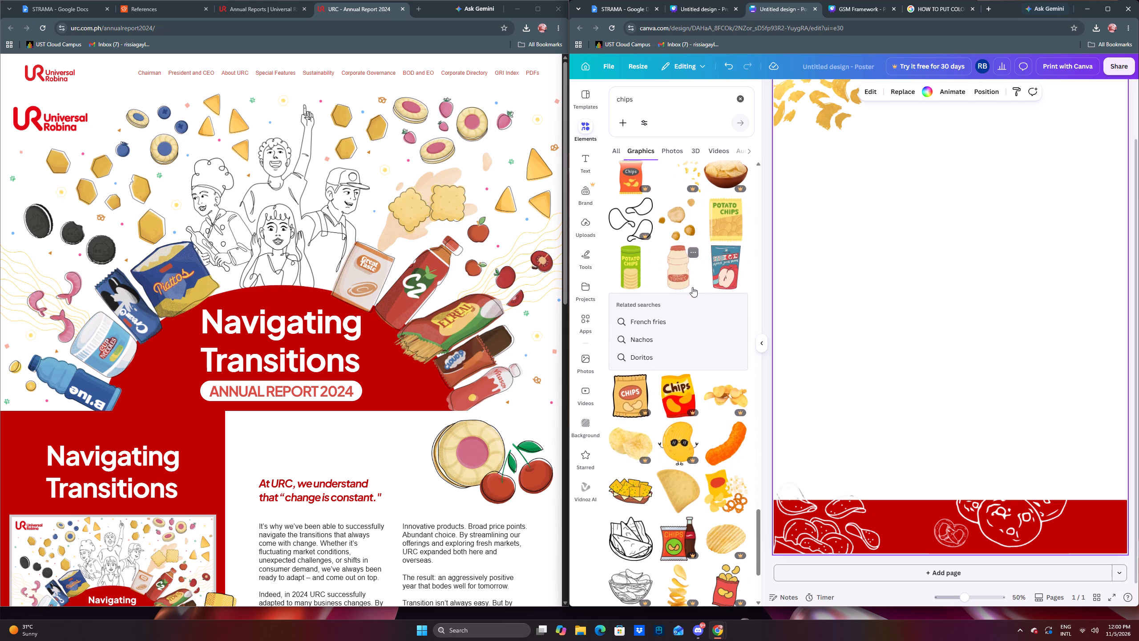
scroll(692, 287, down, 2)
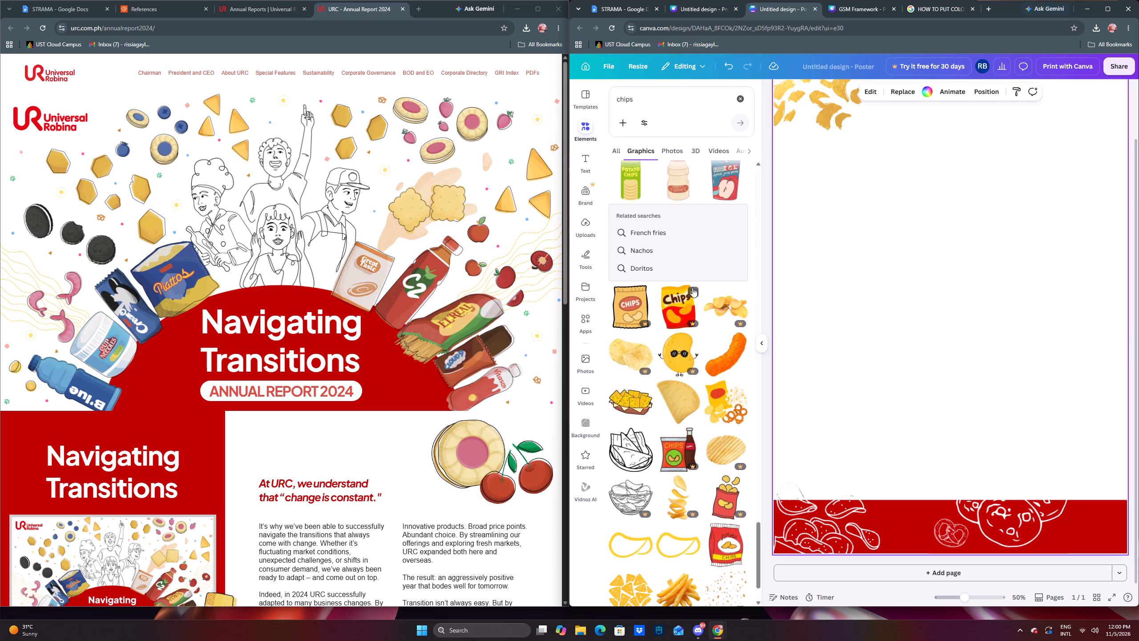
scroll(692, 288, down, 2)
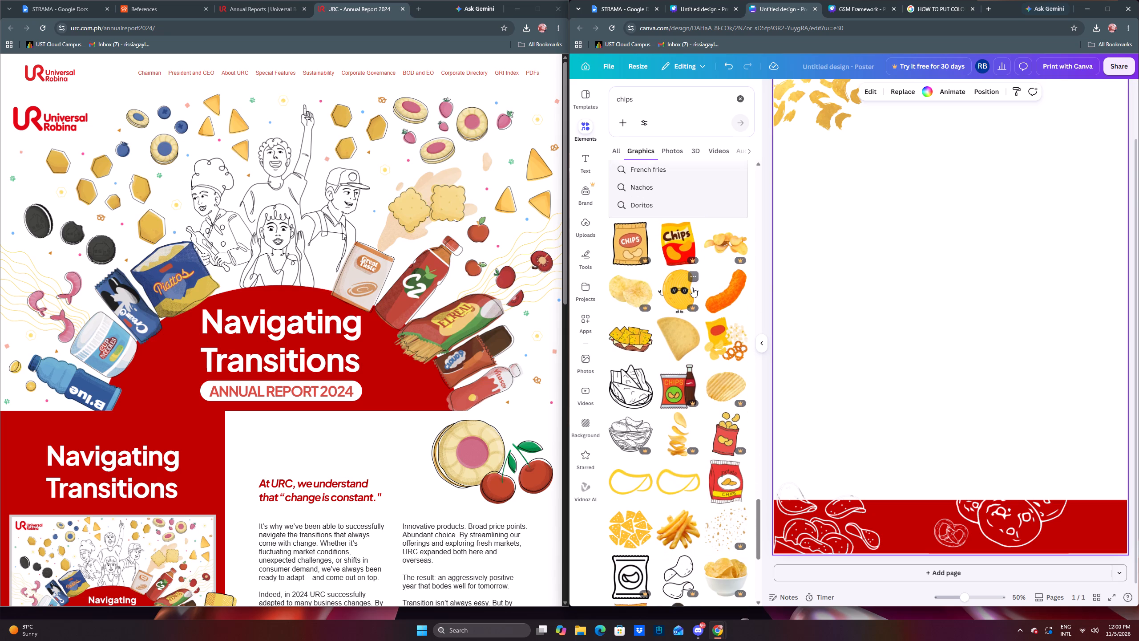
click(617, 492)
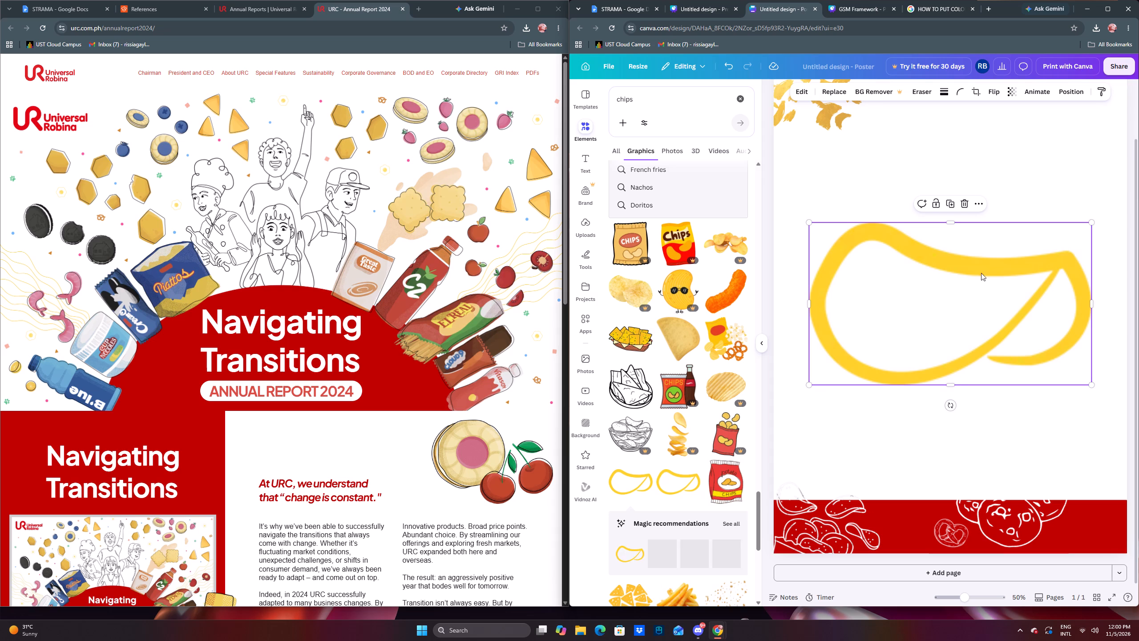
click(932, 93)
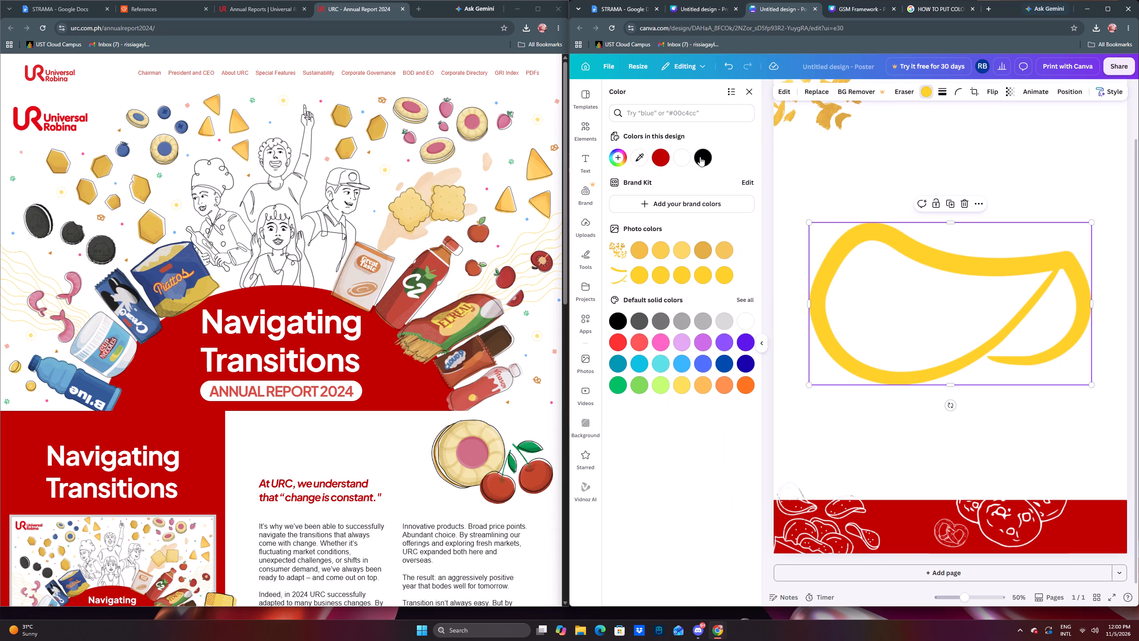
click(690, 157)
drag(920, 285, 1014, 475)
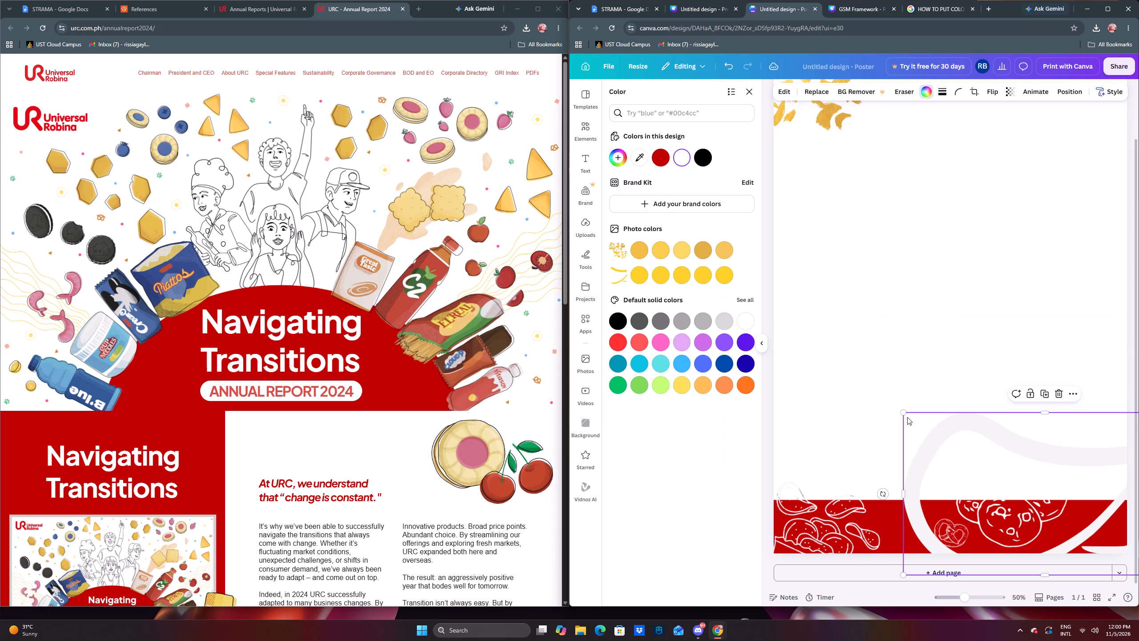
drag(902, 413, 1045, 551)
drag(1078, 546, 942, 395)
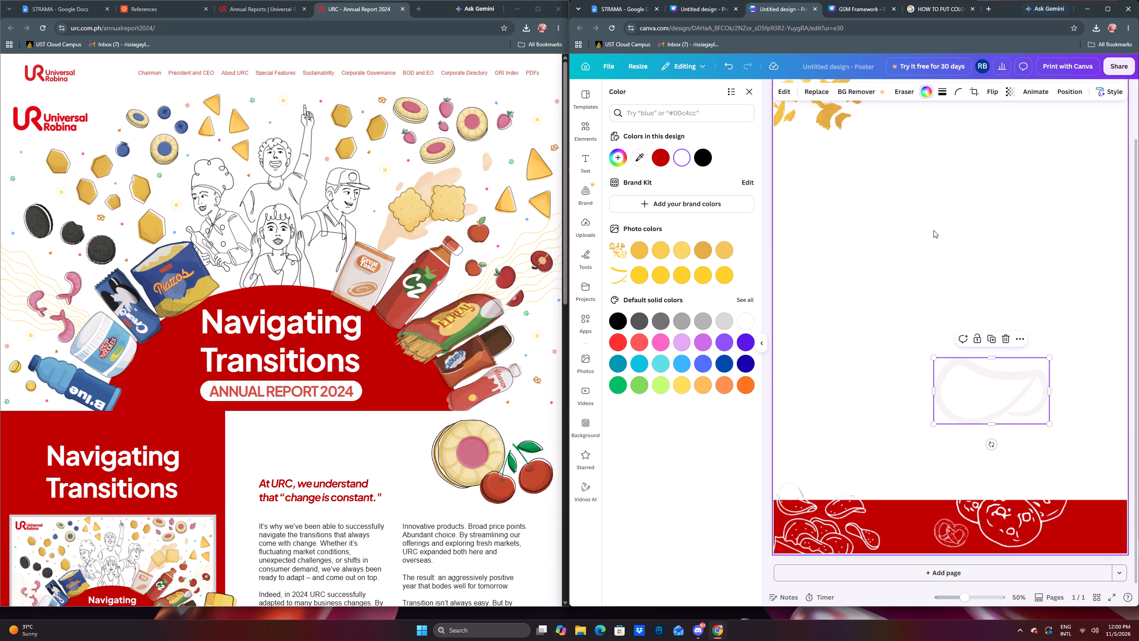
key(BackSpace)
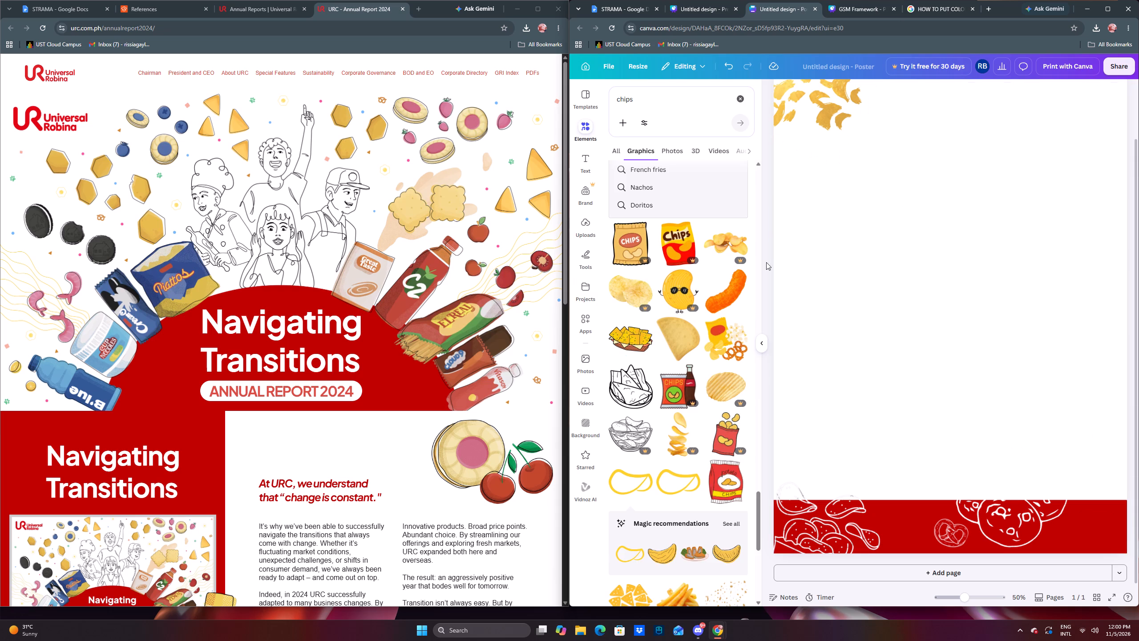
Add the yellow triangular tortilla chips graphic from the chips results and recolour it white.
scroll(676, 341, down, 3)
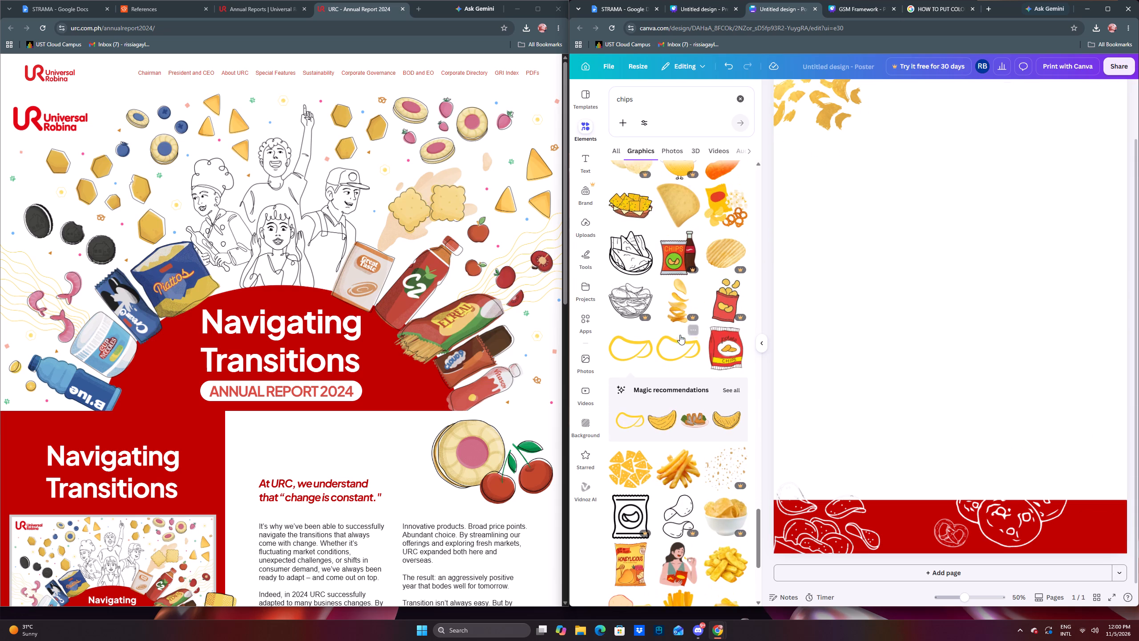
scroll(673, 329, down, 5)
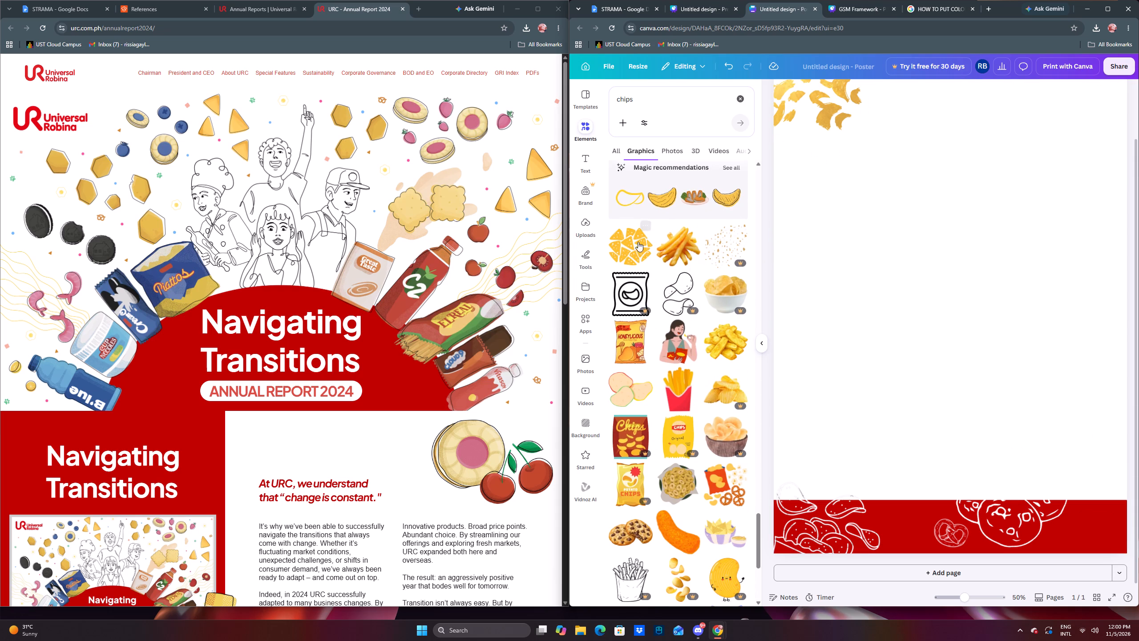
click(625, 256)
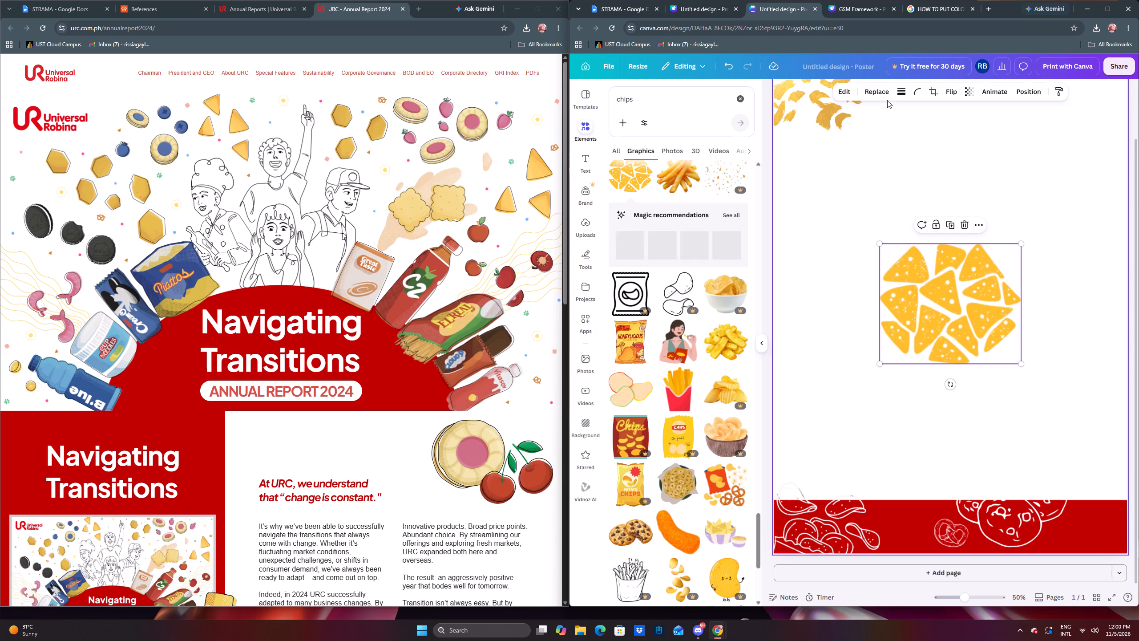
click(883, 94)
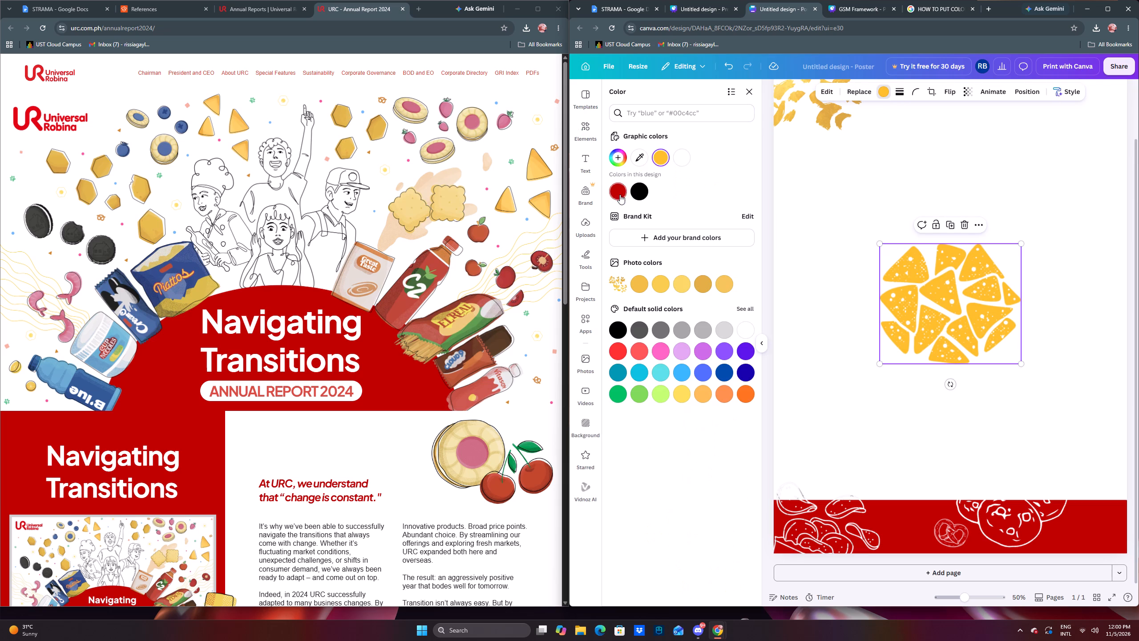
click(642, 196)
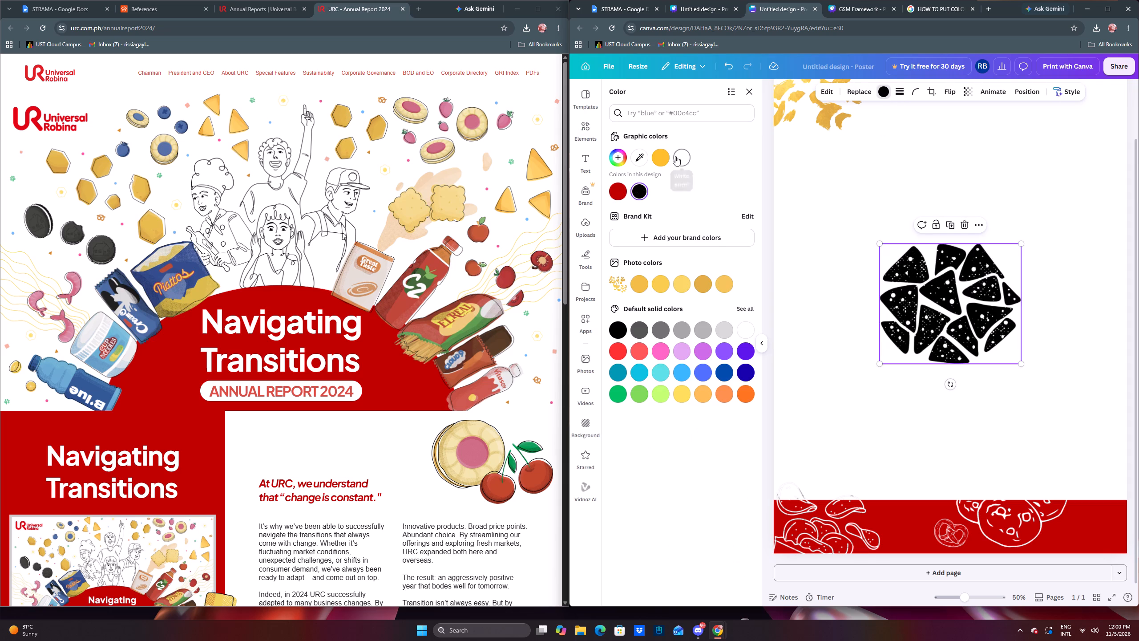
click(675, 156)
Shrink the white tortilla chips graphic to about half size and place it across the red band's upper edge, left of the heart cookie.
drag(903, 297, 999, 495)
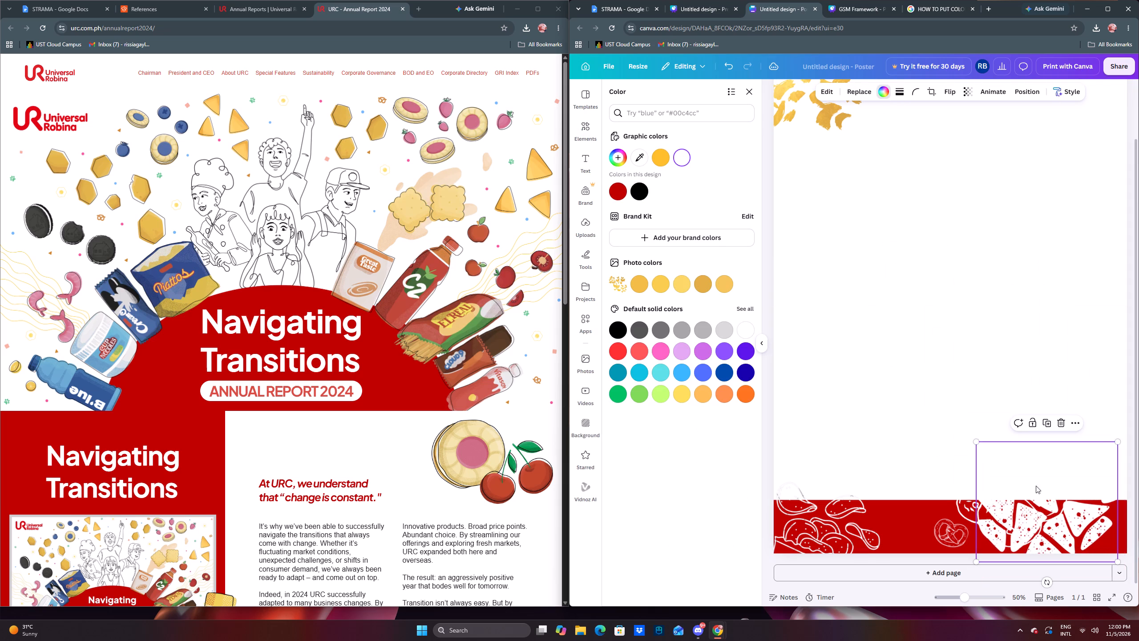
drag(1119, 440, 1046, 513)
drag(1013, 529, 1107, 521)
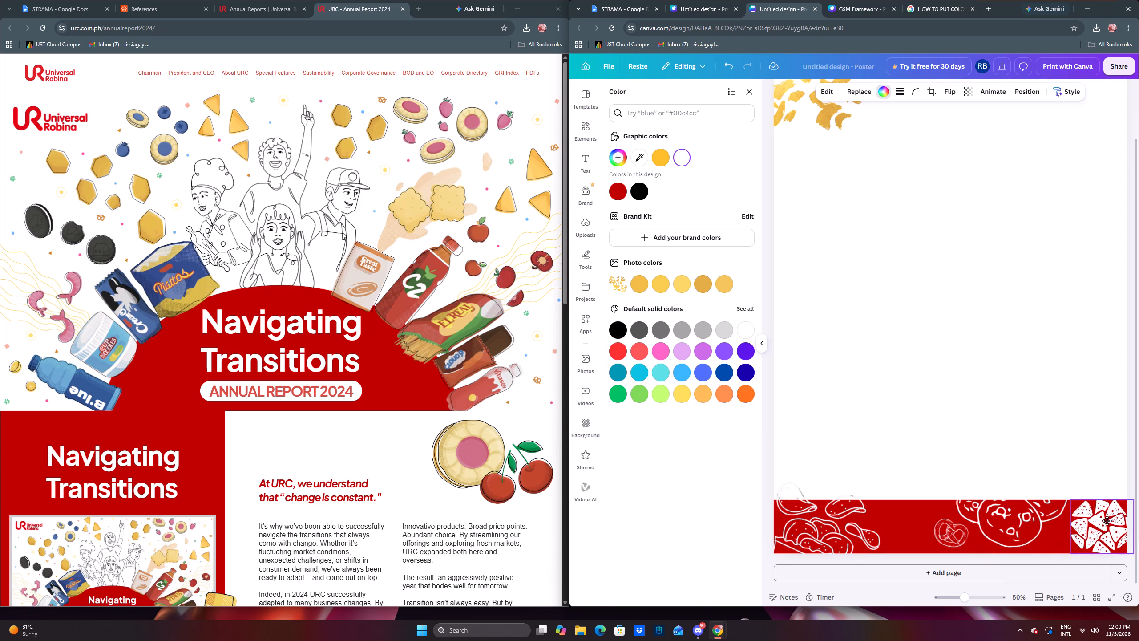
drag(1107, 521, 916, 496)
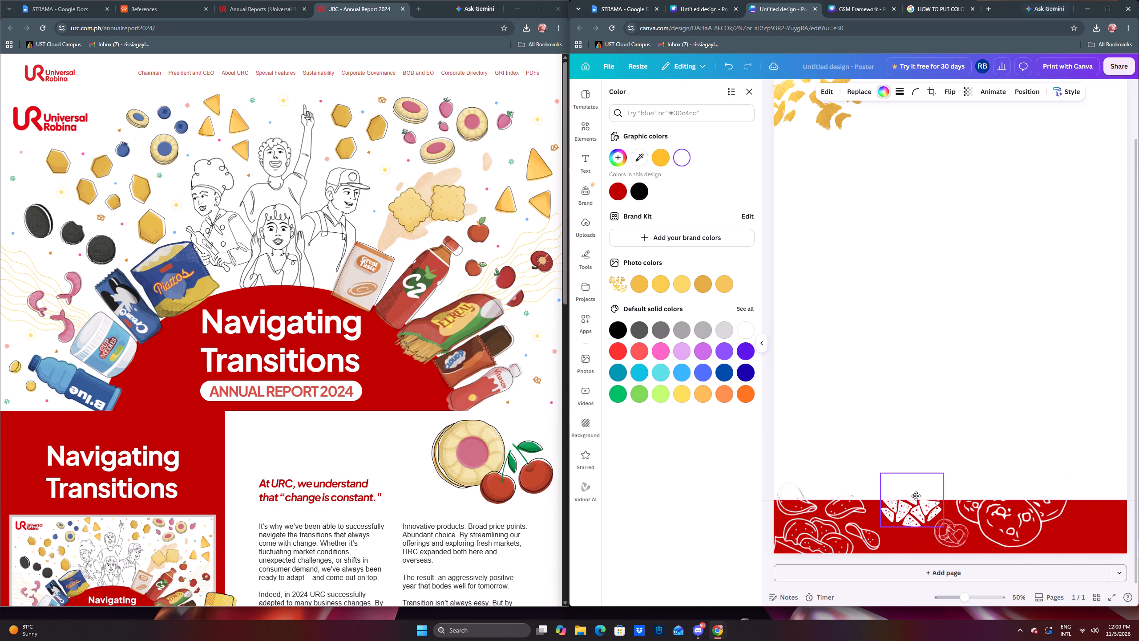
drag(916, 496, 915, 496)
click(982, 421)
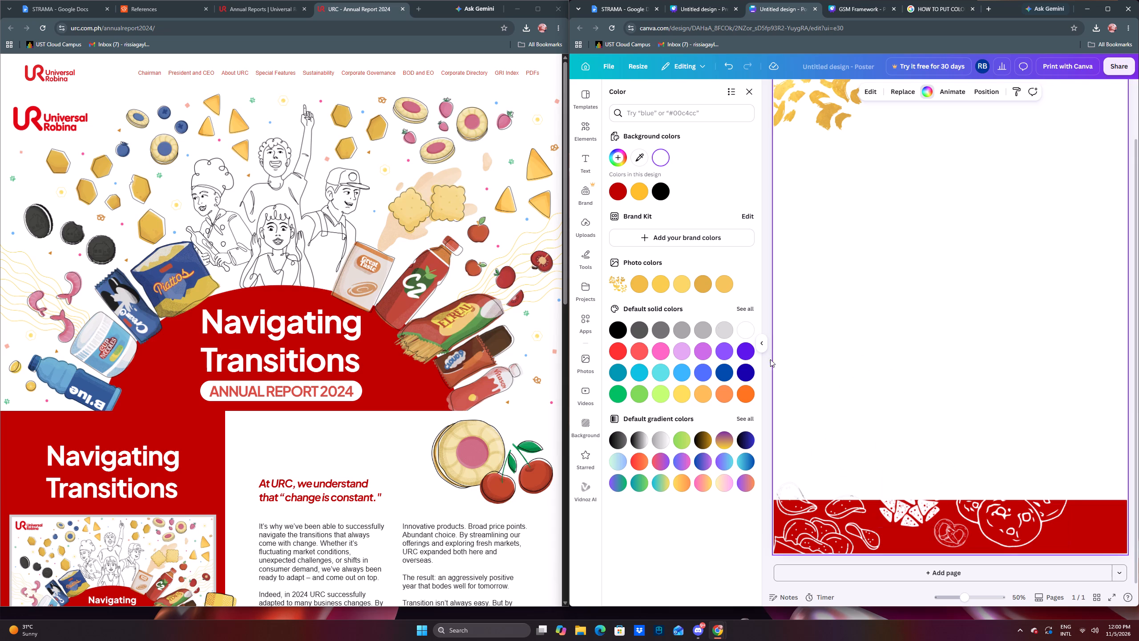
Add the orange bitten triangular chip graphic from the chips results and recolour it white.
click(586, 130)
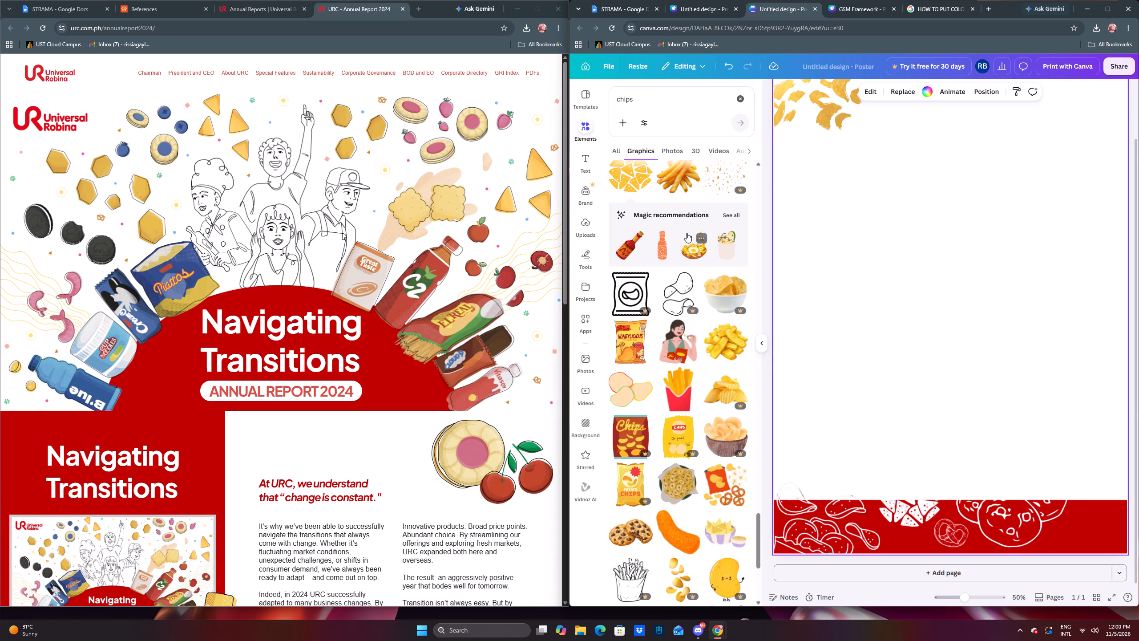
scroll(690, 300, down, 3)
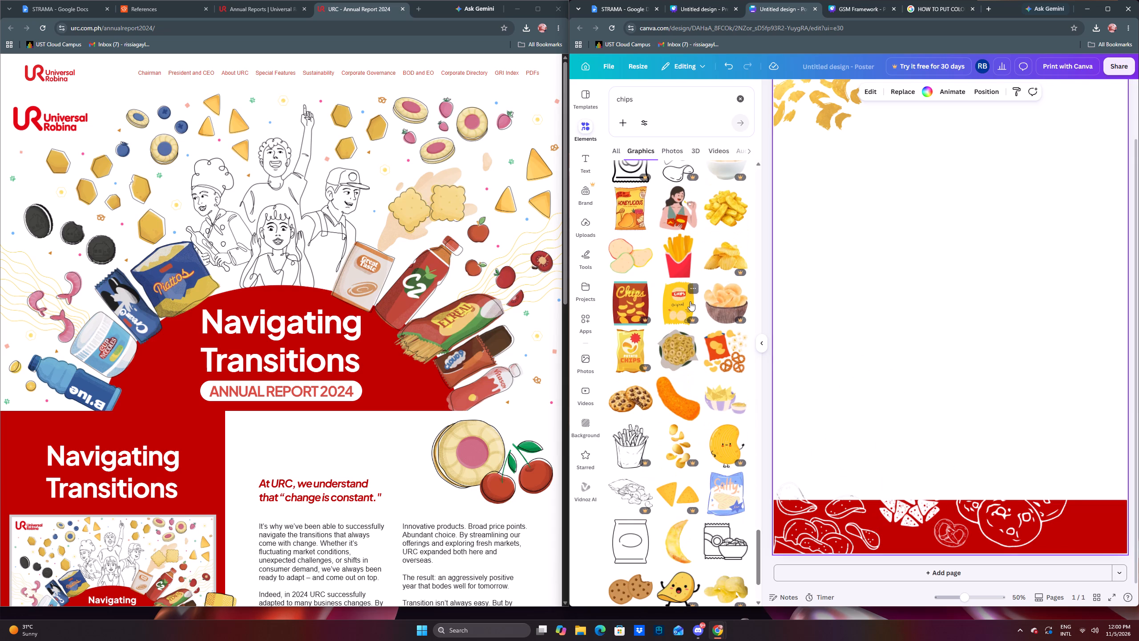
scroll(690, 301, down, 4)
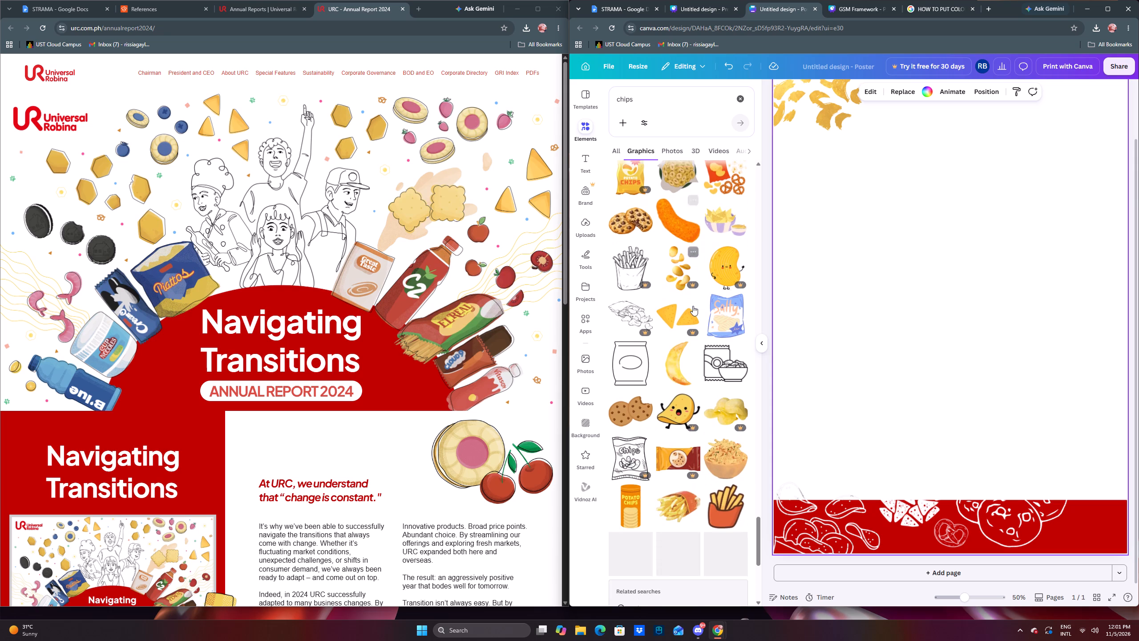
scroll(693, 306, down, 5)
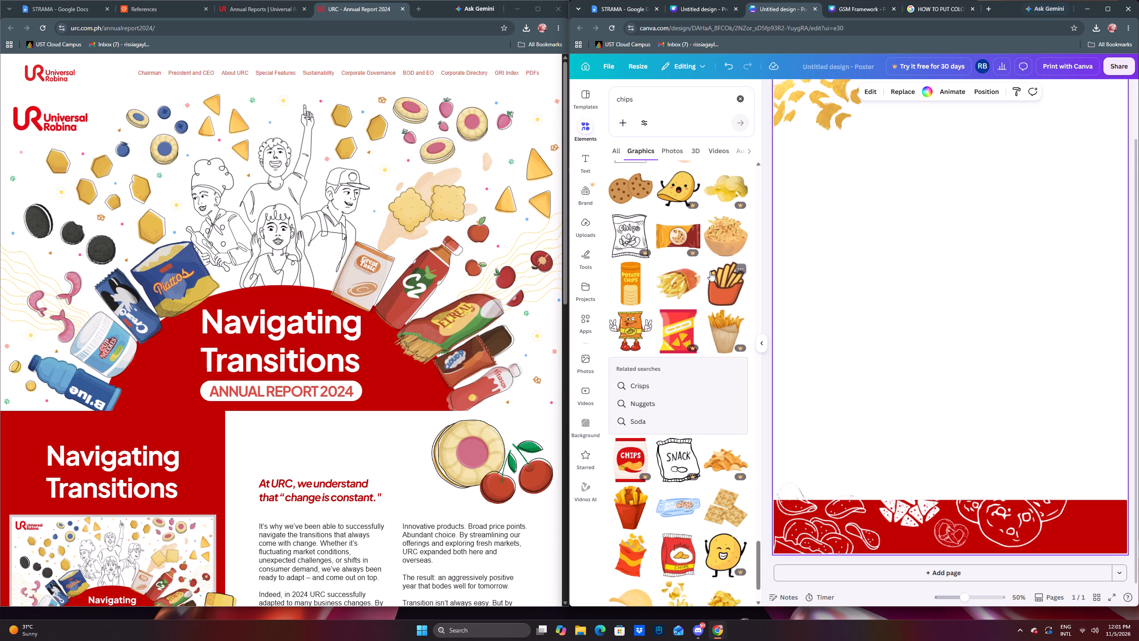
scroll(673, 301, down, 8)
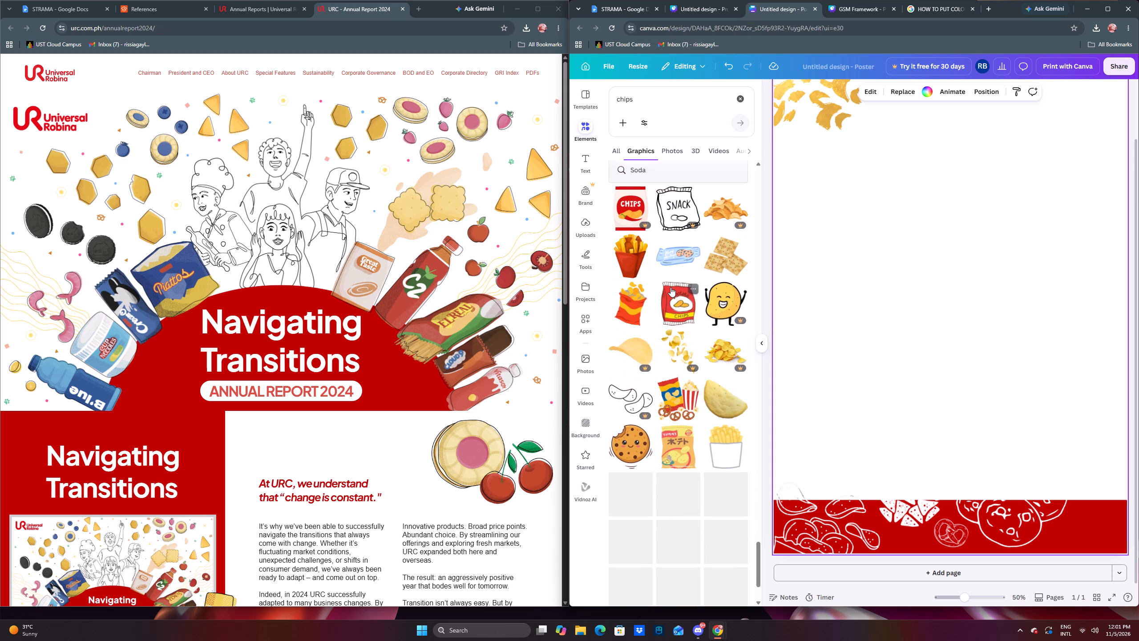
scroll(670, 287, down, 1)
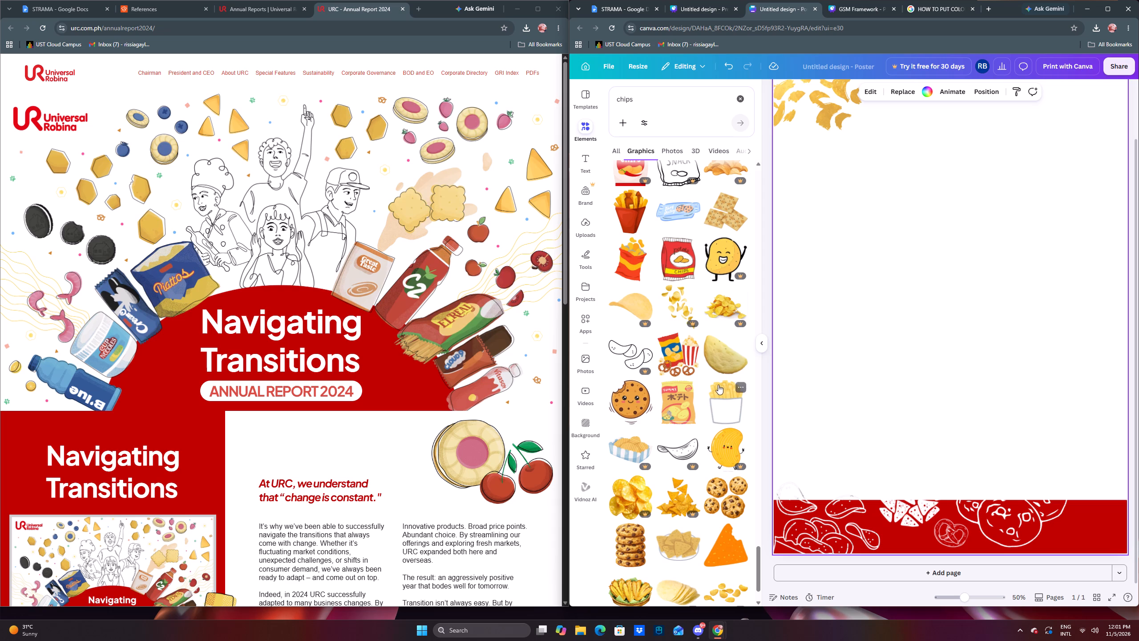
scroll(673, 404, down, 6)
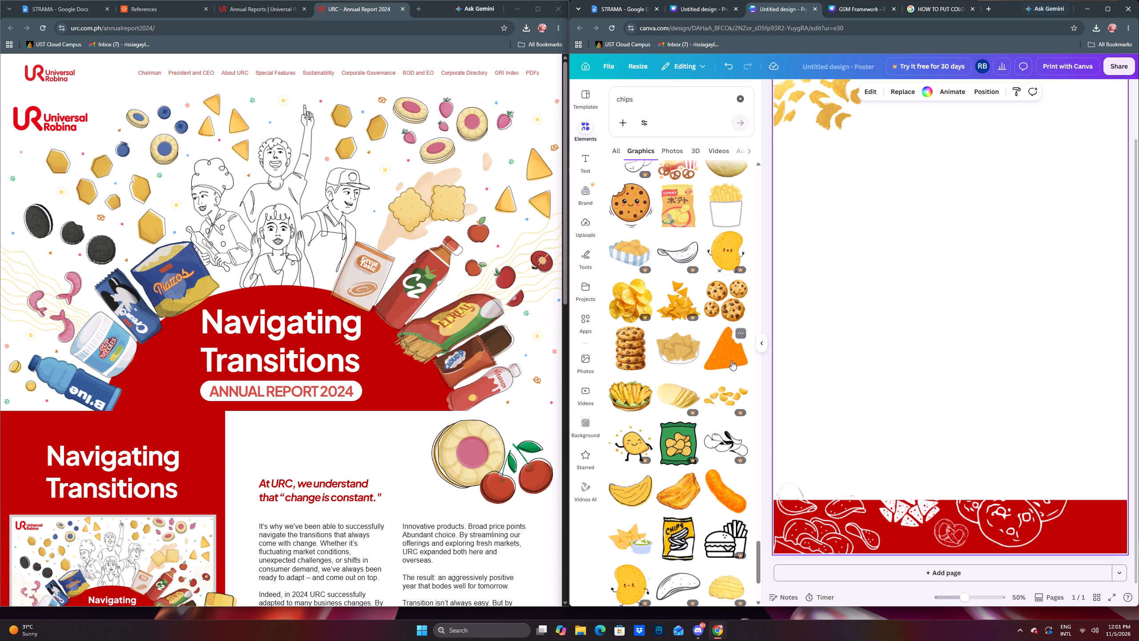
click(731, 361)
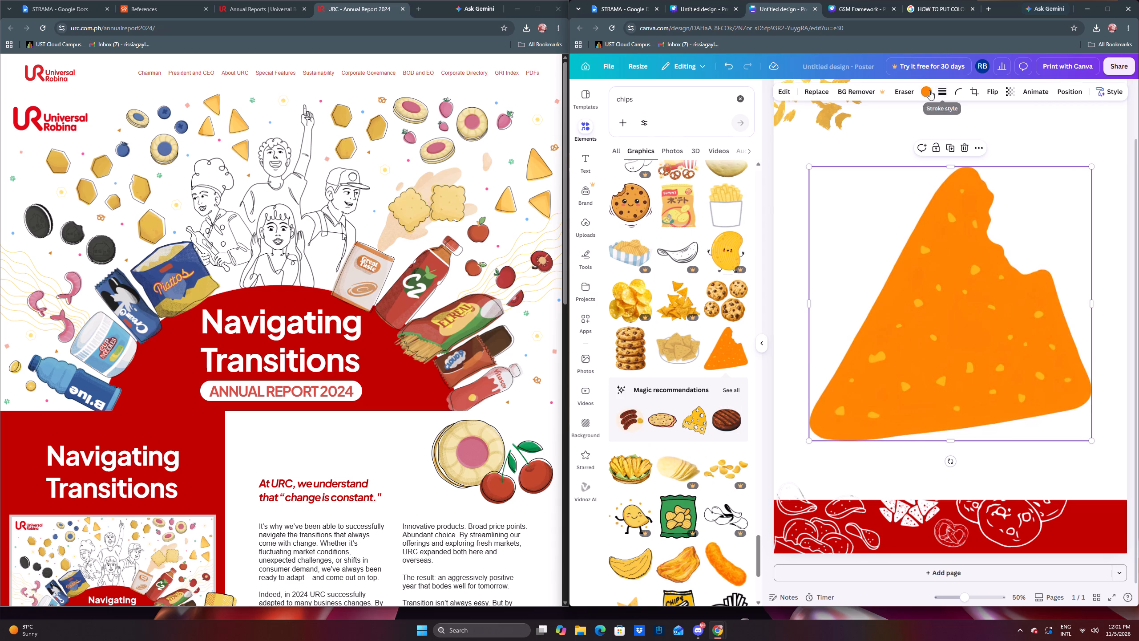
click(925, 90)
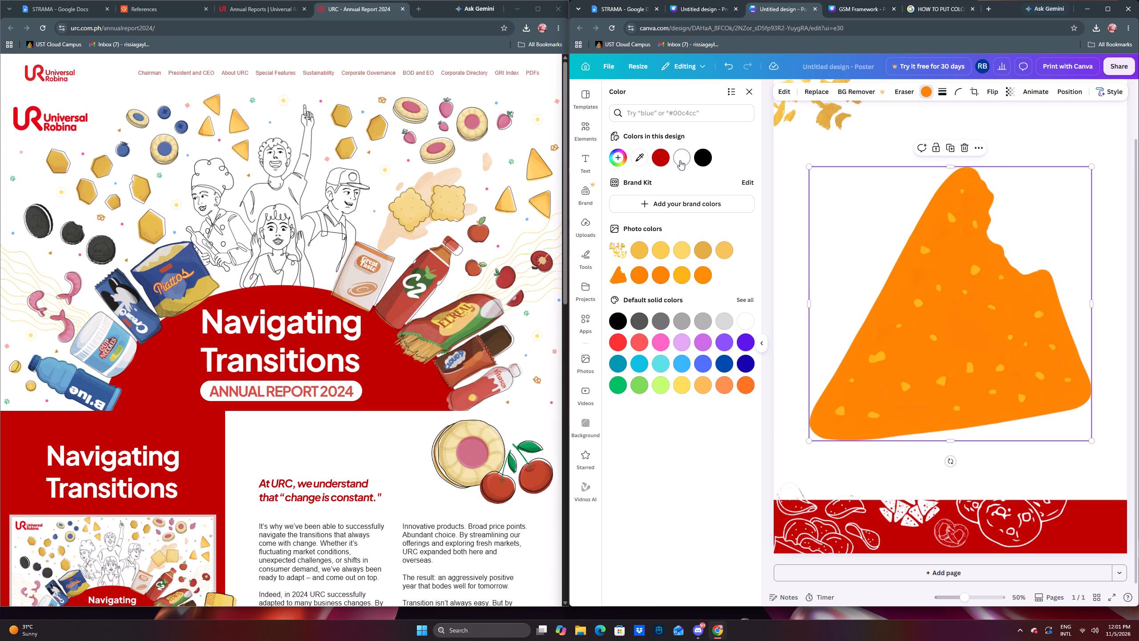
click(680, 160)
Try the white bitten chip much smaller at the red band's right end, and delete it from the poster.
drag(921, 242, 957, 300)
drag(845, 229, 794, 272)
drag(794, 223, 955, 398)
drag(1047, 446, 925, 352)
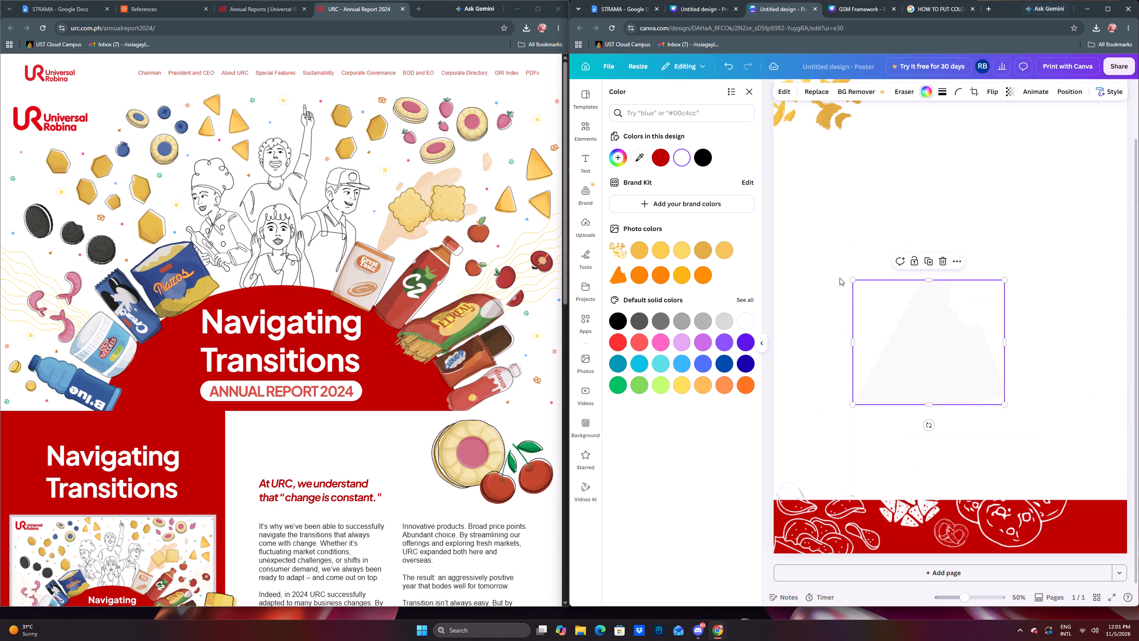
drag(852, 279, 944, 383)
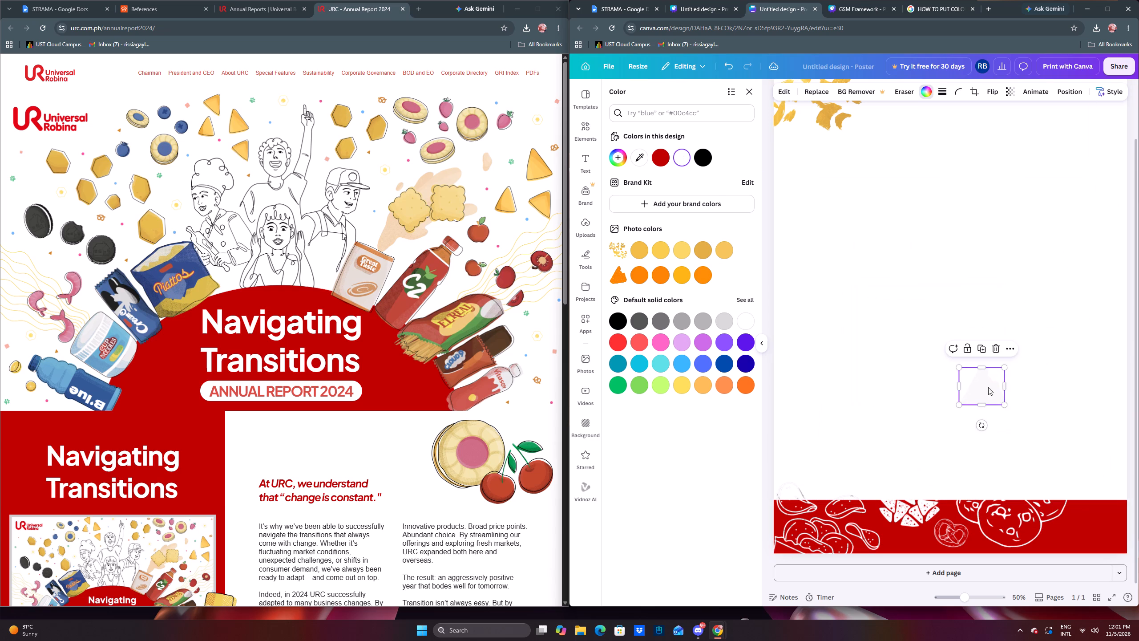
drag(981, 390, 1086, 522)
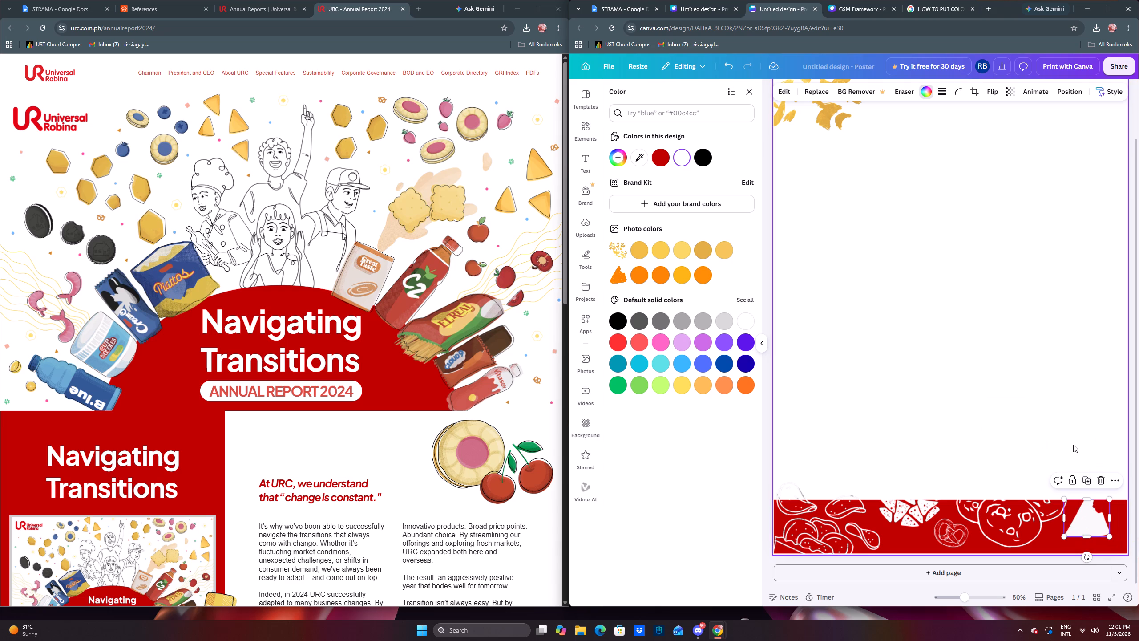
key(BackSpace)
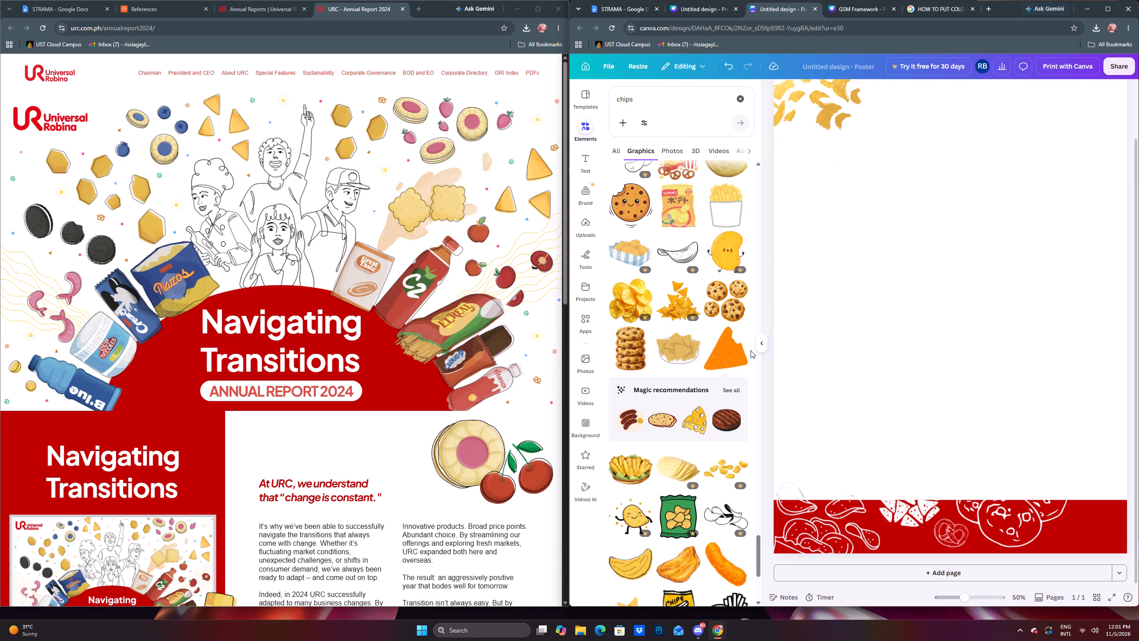
Add the black line drawing of stacked triangular tortilla chips from the chips results and recolour it white.
scroll(691, 389, down, 3)
scroll(720, 368, down, 6)
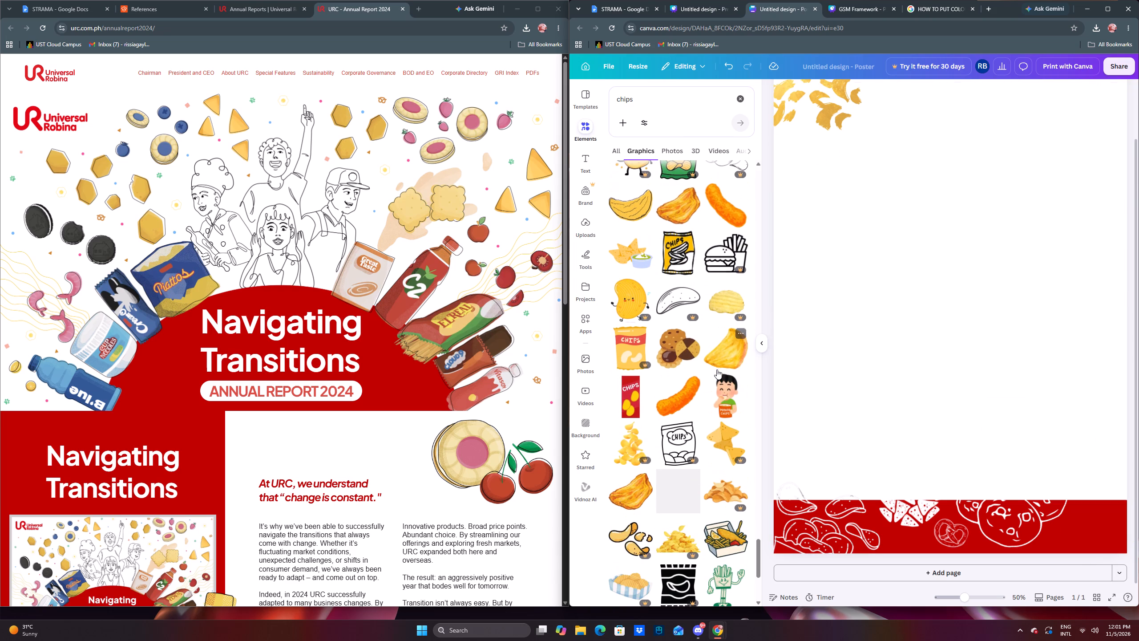
scroll(717, 369, down, 3)
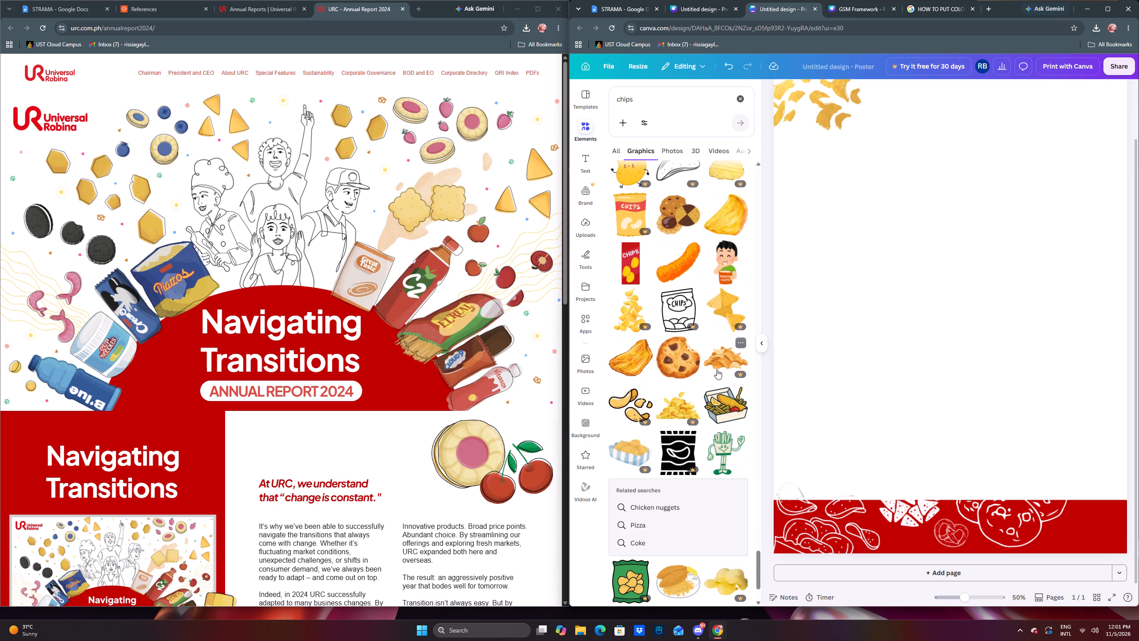
scroll(717, 369, down, 13)
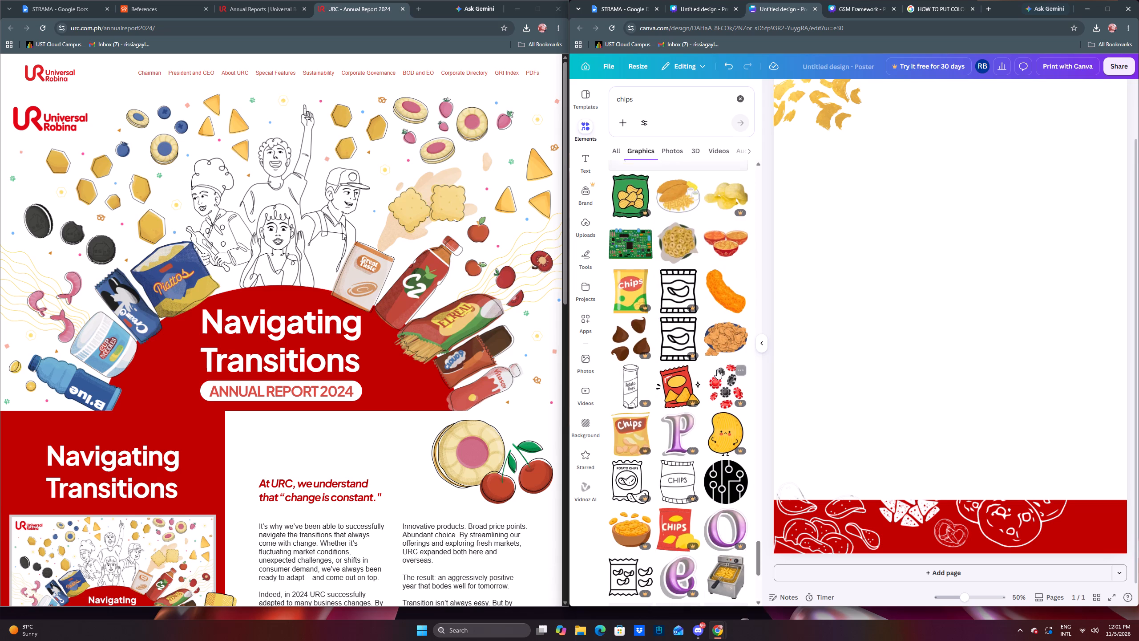
scroll(717, 369, down, 7)
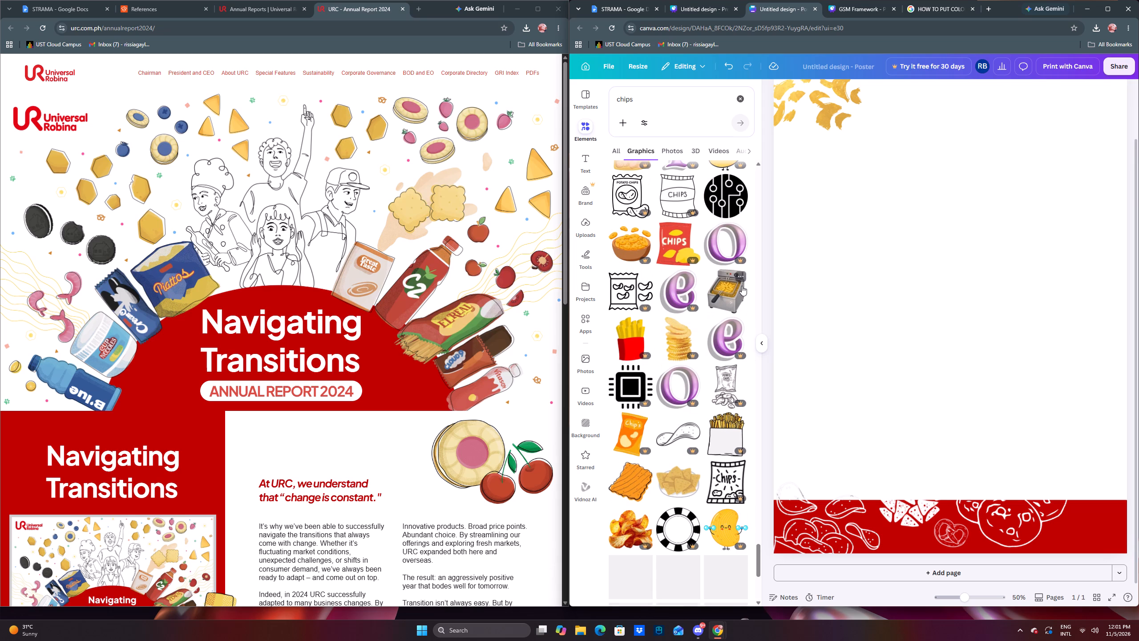
scroll(688, 448, down, 3)
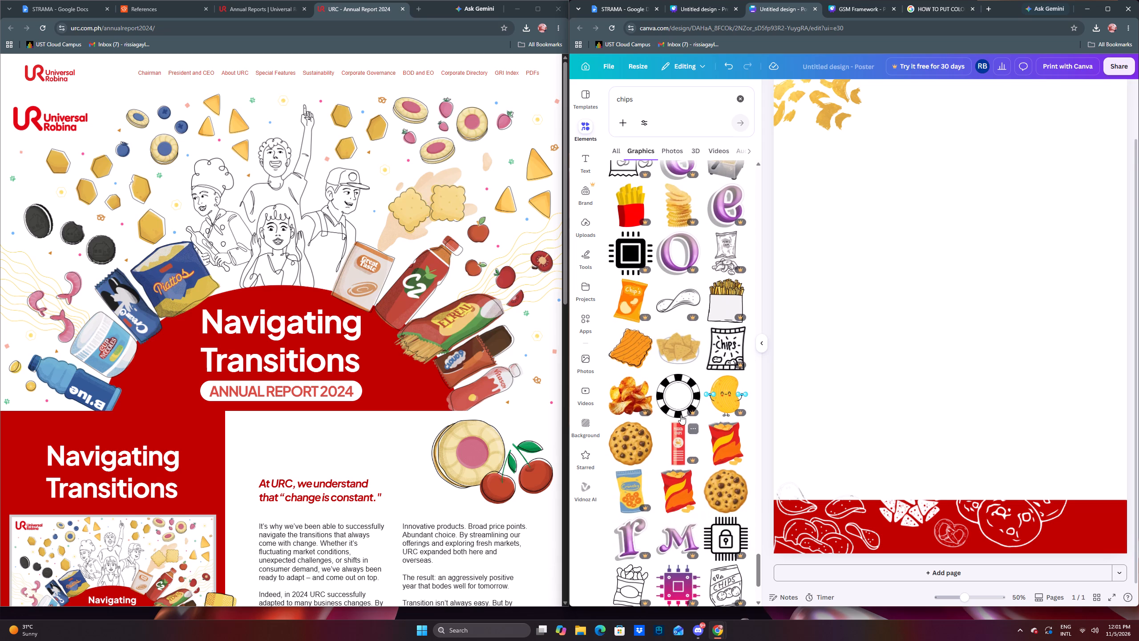
scroll(681, 414, down, 8)
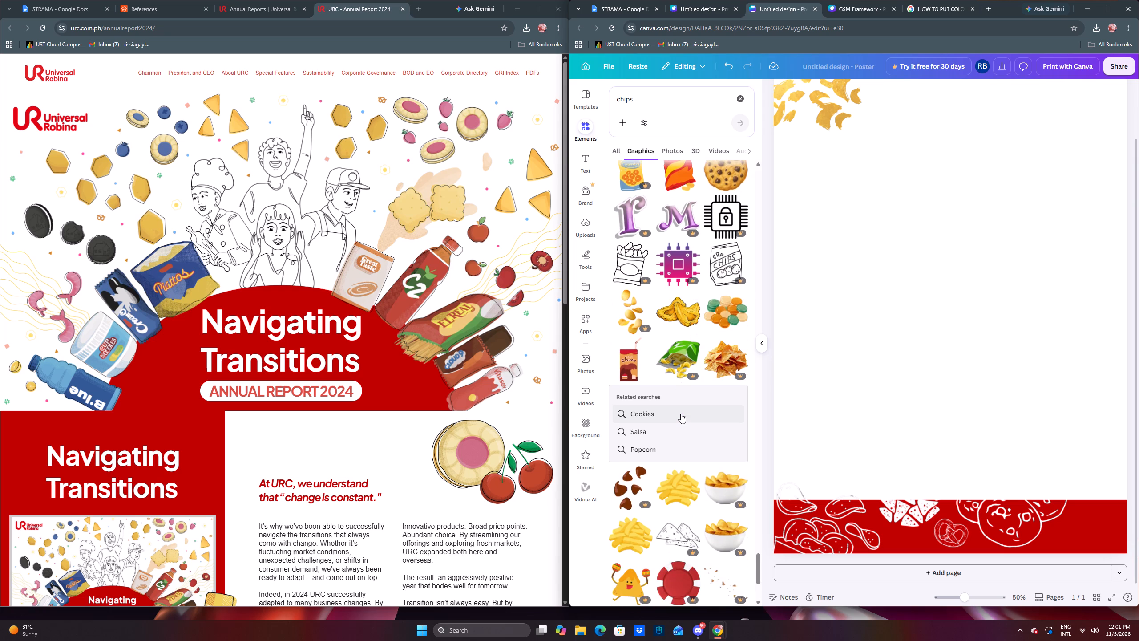
scroll(681, 414, down, 1)
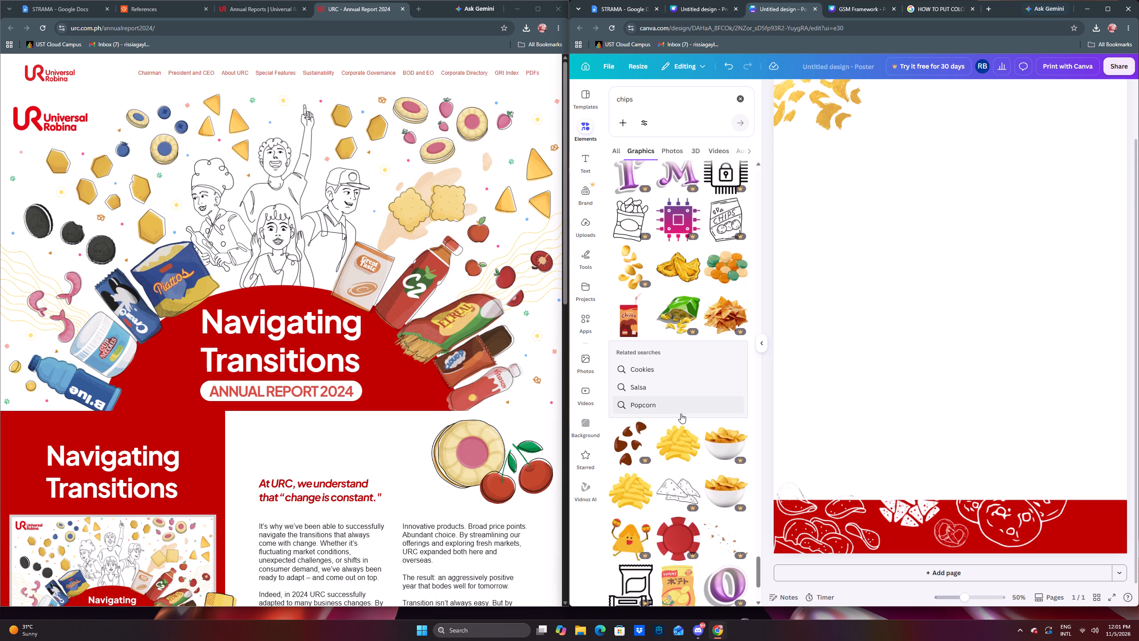
scroll(681, 414, down, 3)
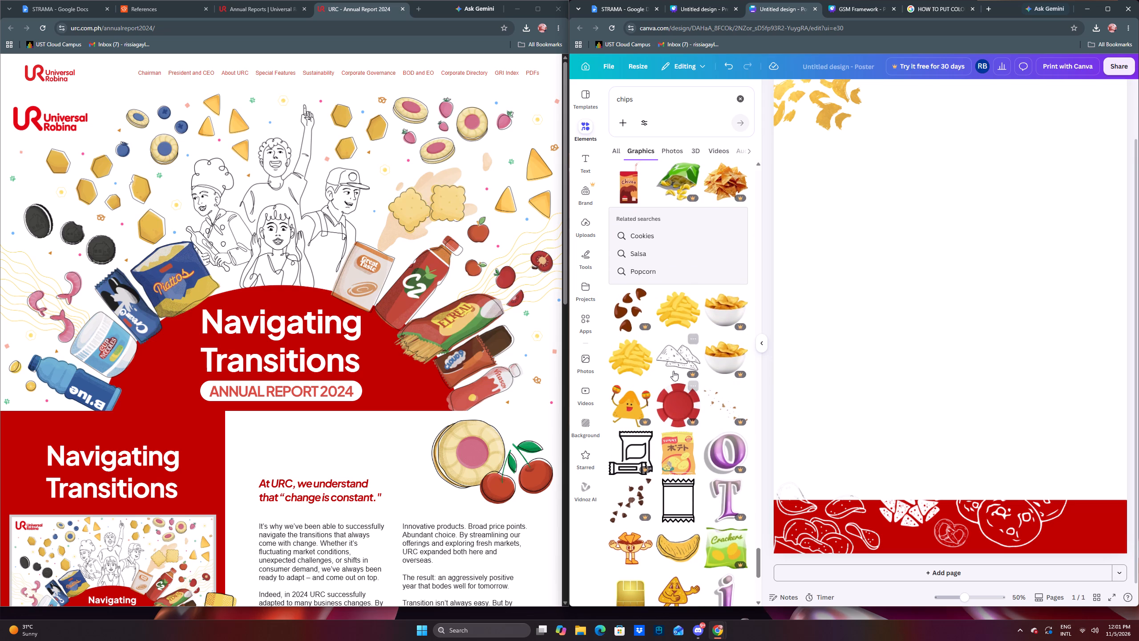
click(673, 367)
drag(955, 313, 1053, 499)
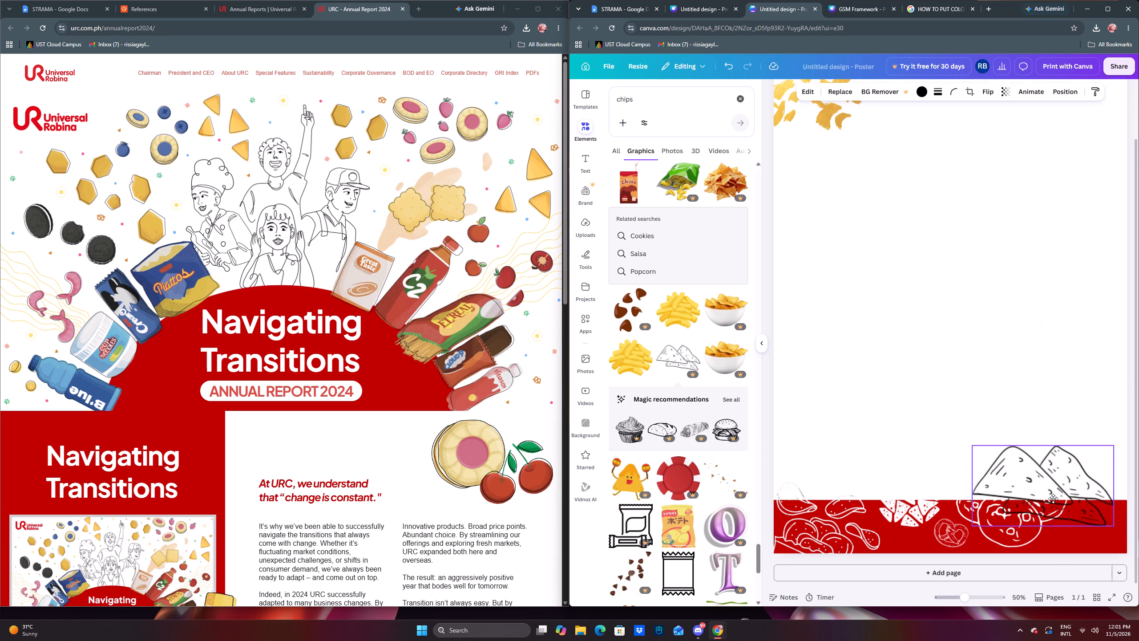
drag(1053, 499, 1070, 503)
drag(1043, 485, 949, 329)
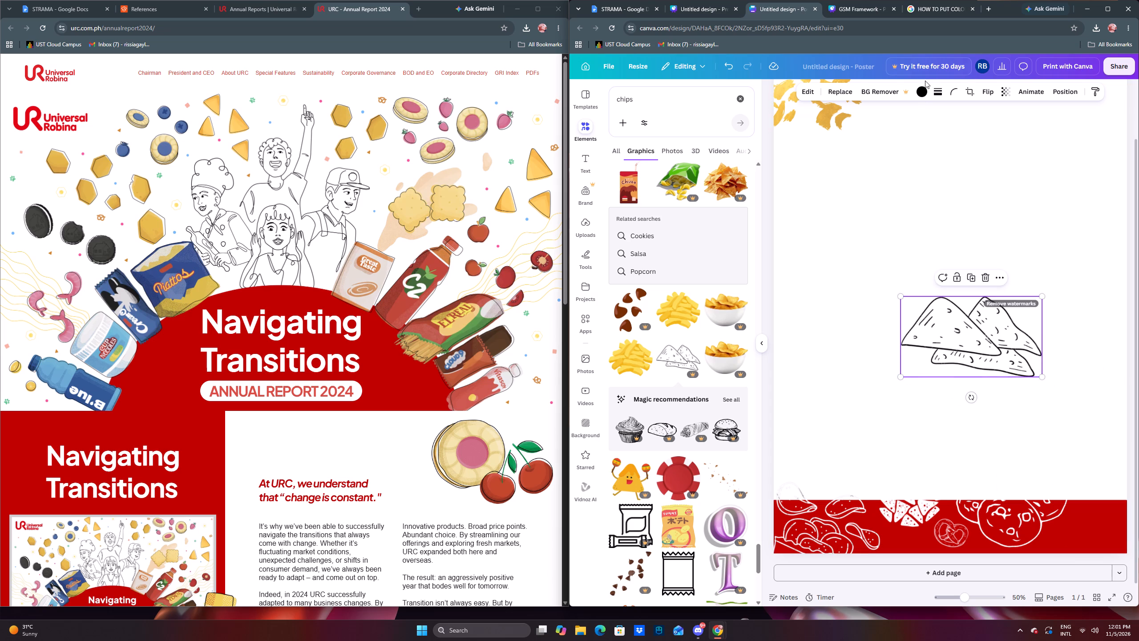
click(925, 88)
click(658, 154)
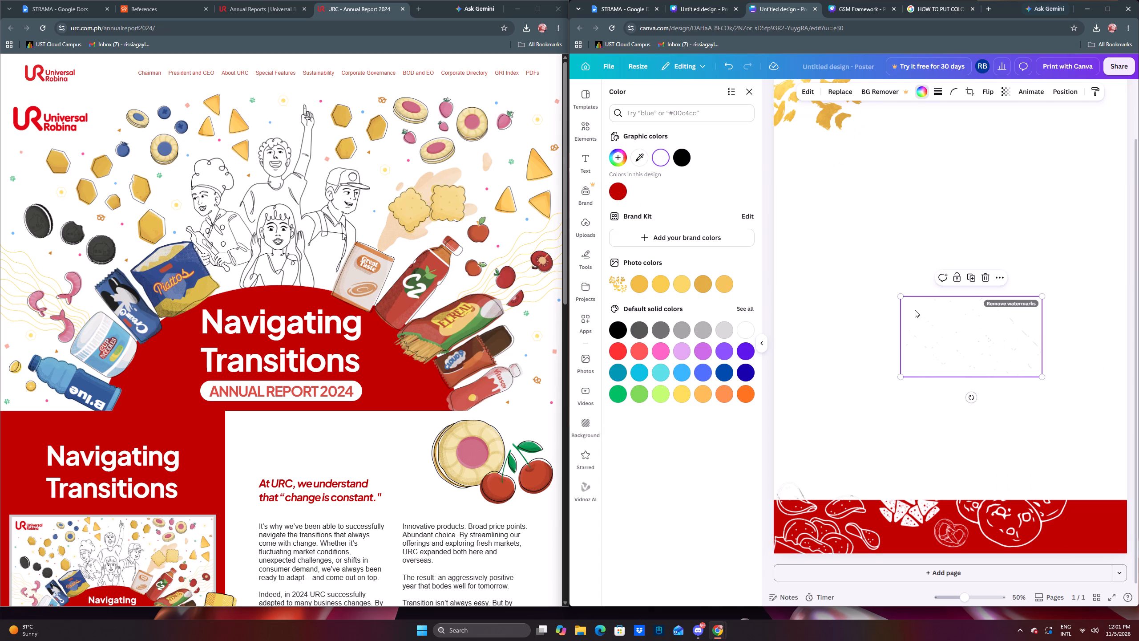
Shrink the white outlined tortilla chips to about a third, place them at the red band's right end and tilt them slightly clockwise.
drag(899, 297, 981, 373)
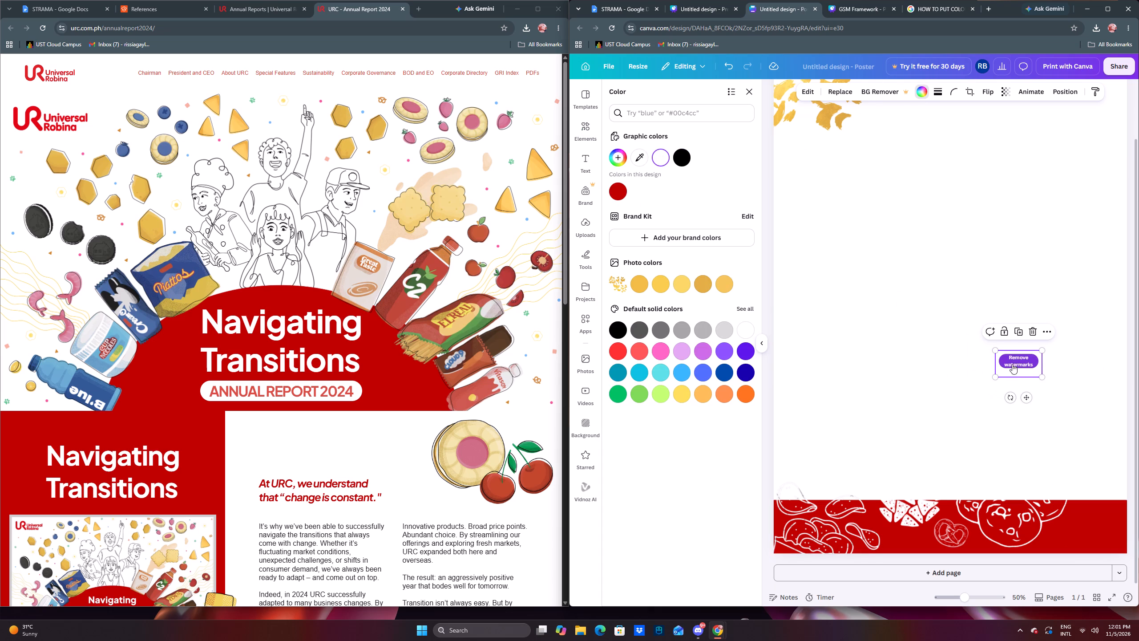
drag(1016, 367, 1074, 433)
drag(1027, 400, 1113, 551)
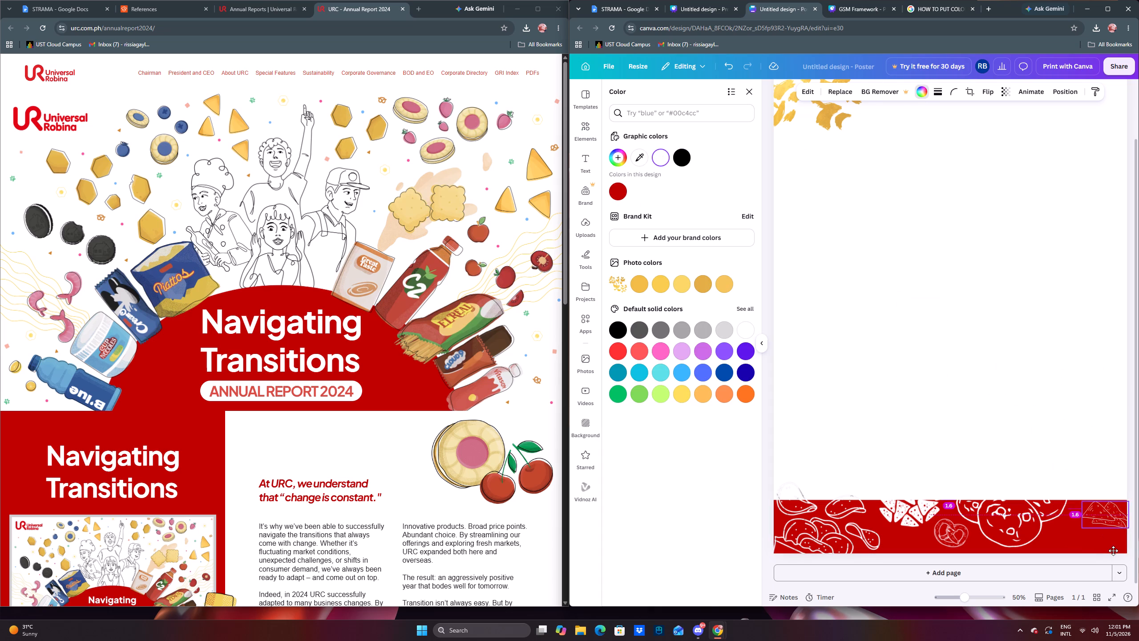
drag(1113, 551, 1106, 551)
drag(1090, 550, 1086, 548)
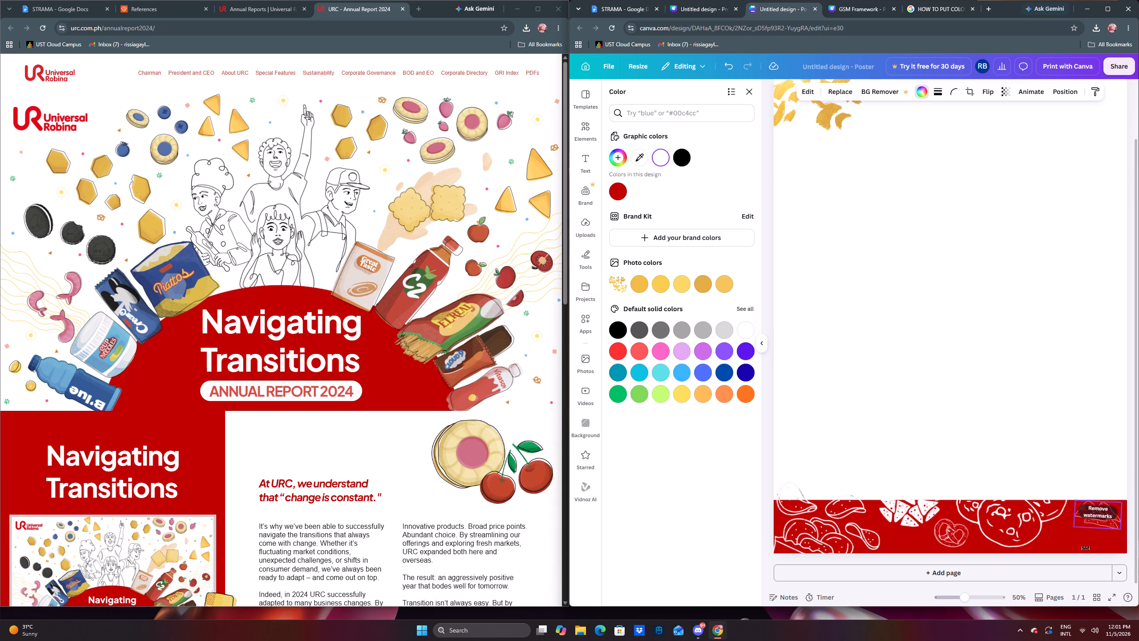
drag(1086, 548, 1083, 548)
click(1039, 394)
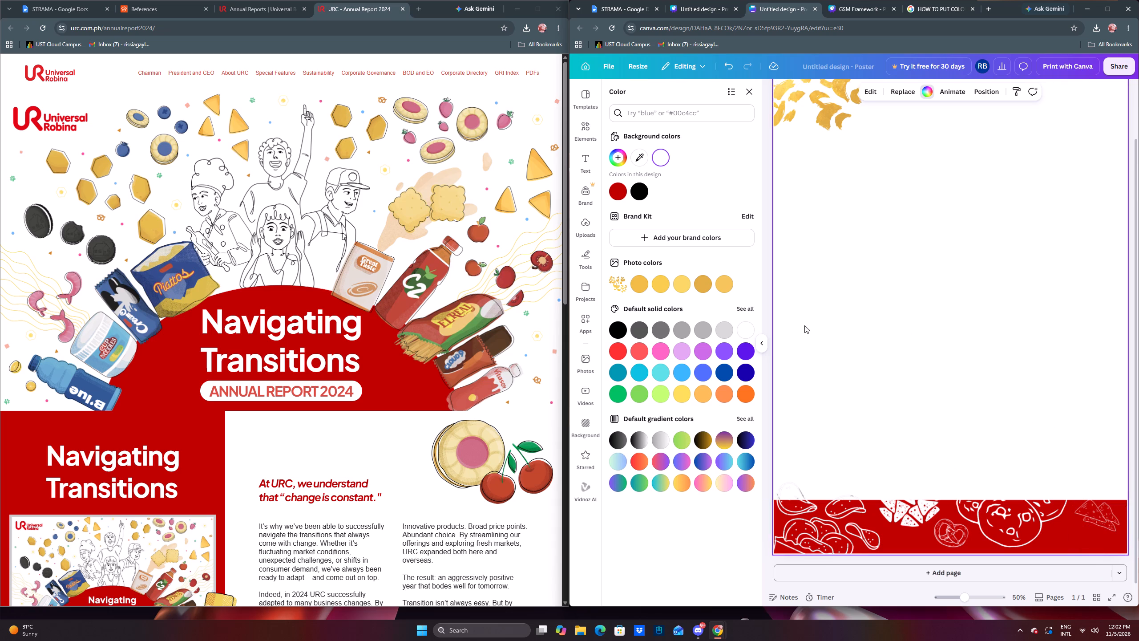
click(766, 345)
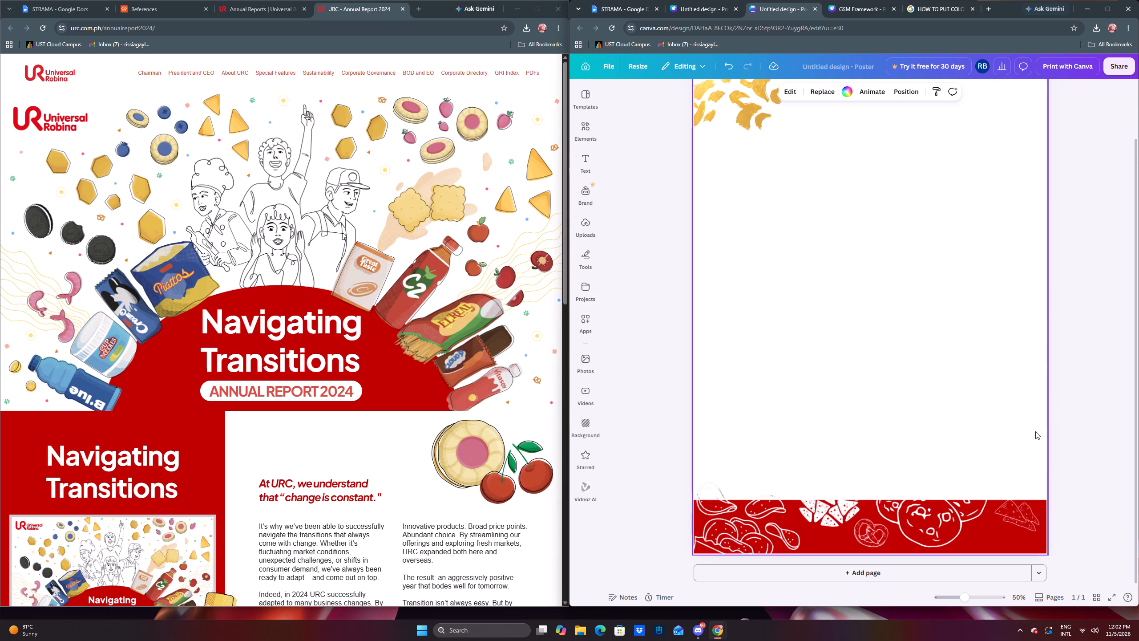
drag(1021, 516, 1022, 521)
click(1084, 402)
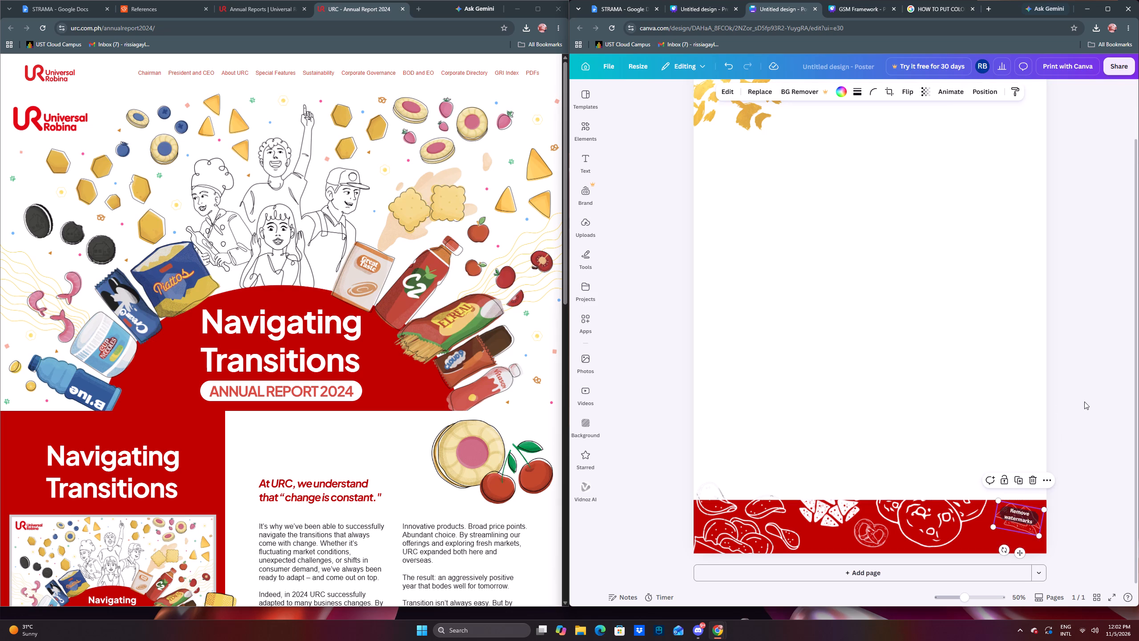
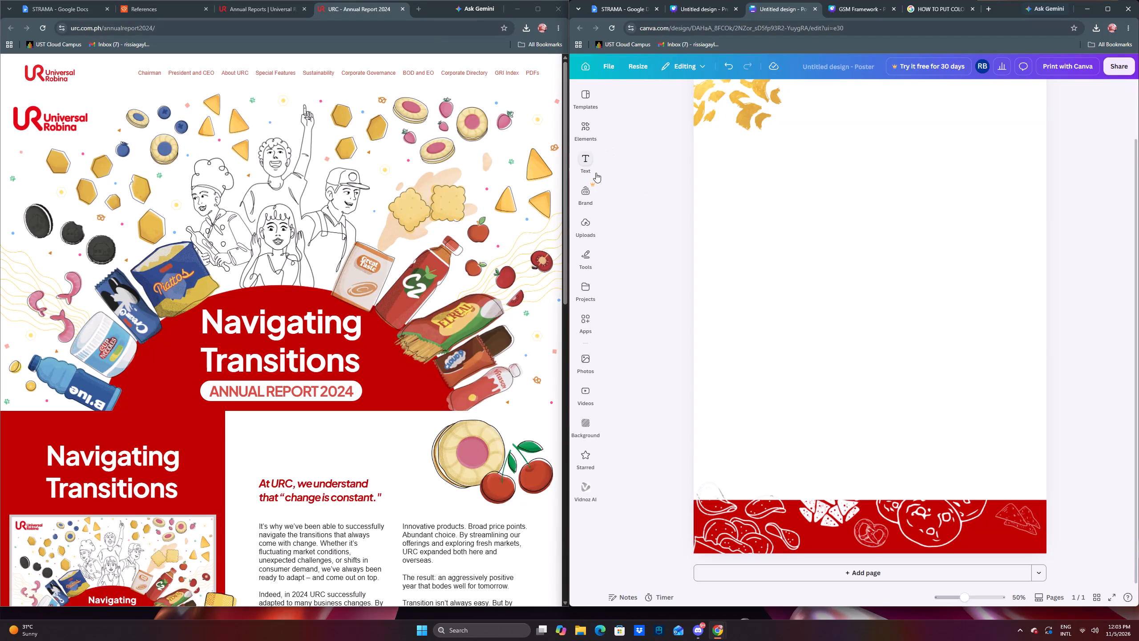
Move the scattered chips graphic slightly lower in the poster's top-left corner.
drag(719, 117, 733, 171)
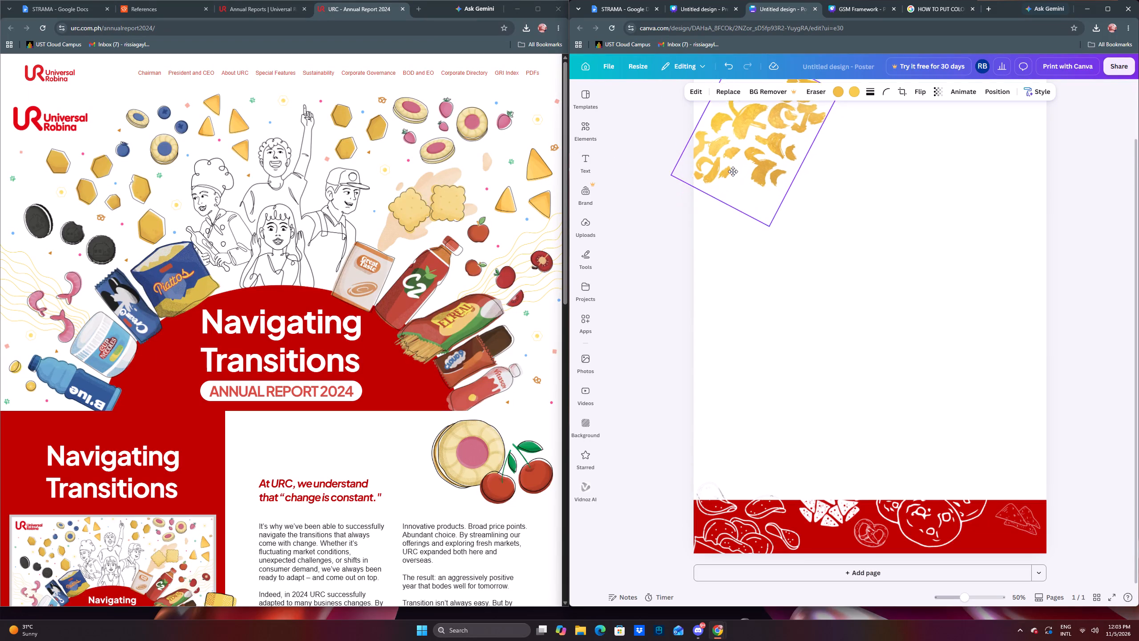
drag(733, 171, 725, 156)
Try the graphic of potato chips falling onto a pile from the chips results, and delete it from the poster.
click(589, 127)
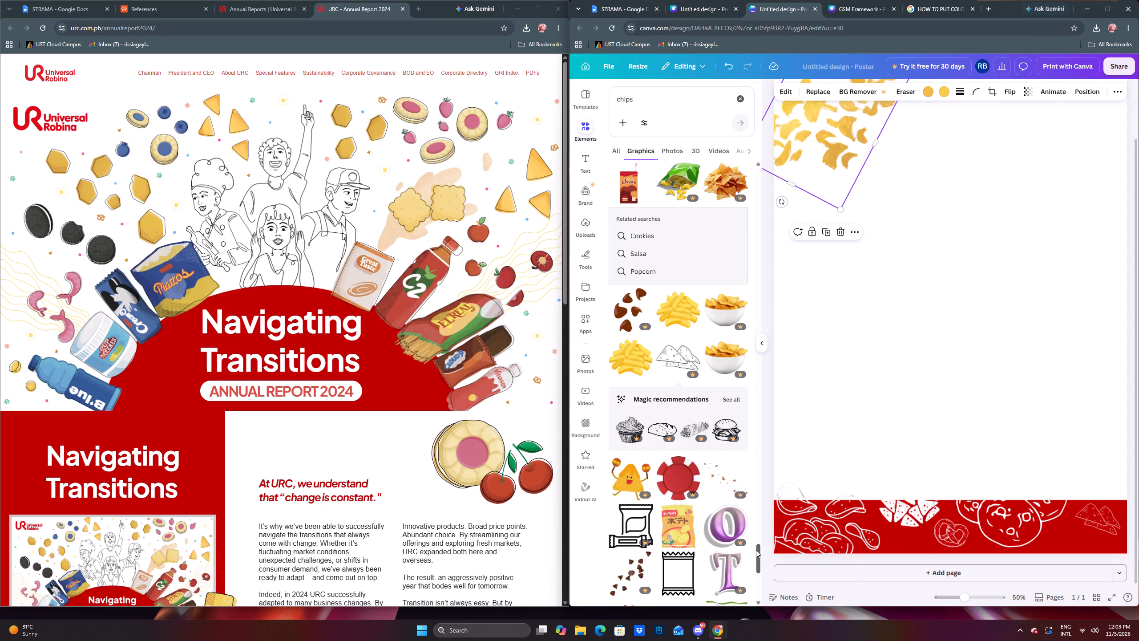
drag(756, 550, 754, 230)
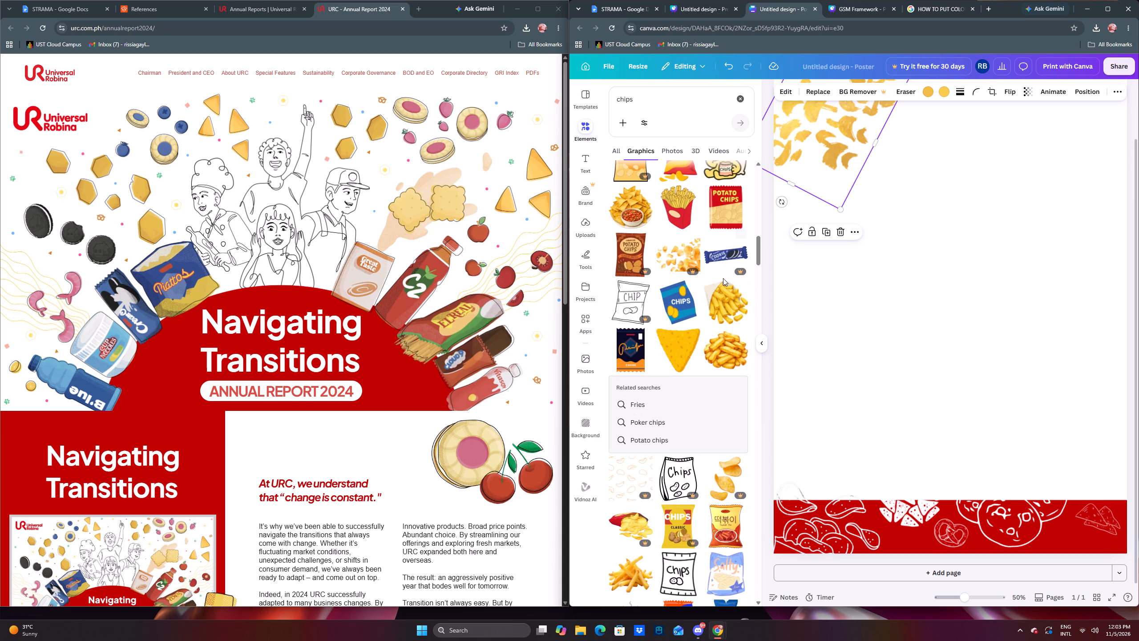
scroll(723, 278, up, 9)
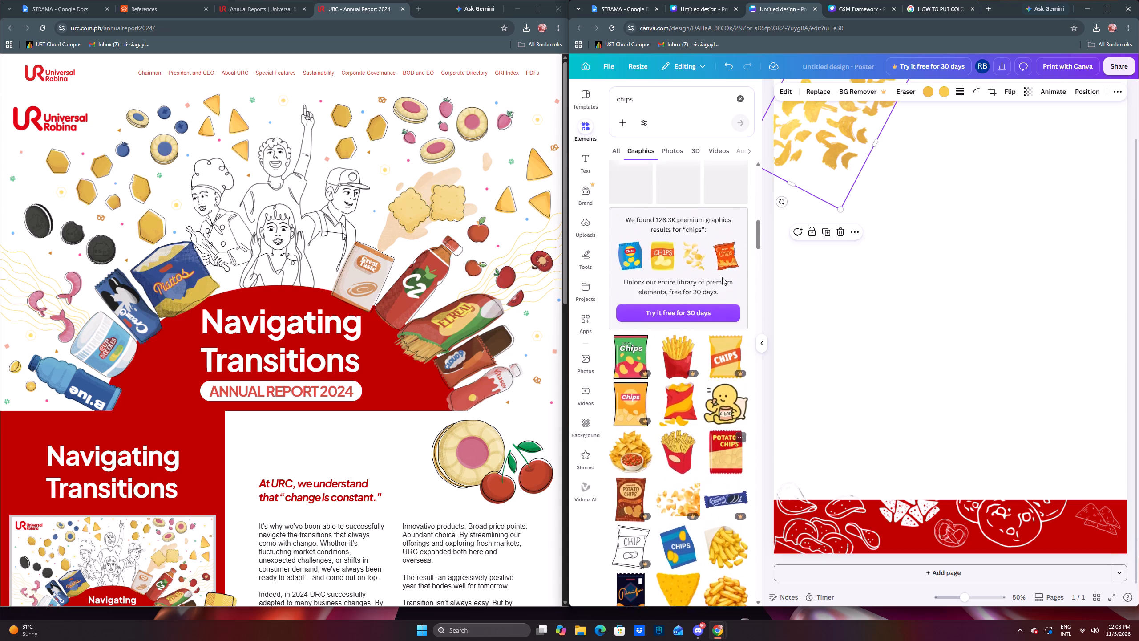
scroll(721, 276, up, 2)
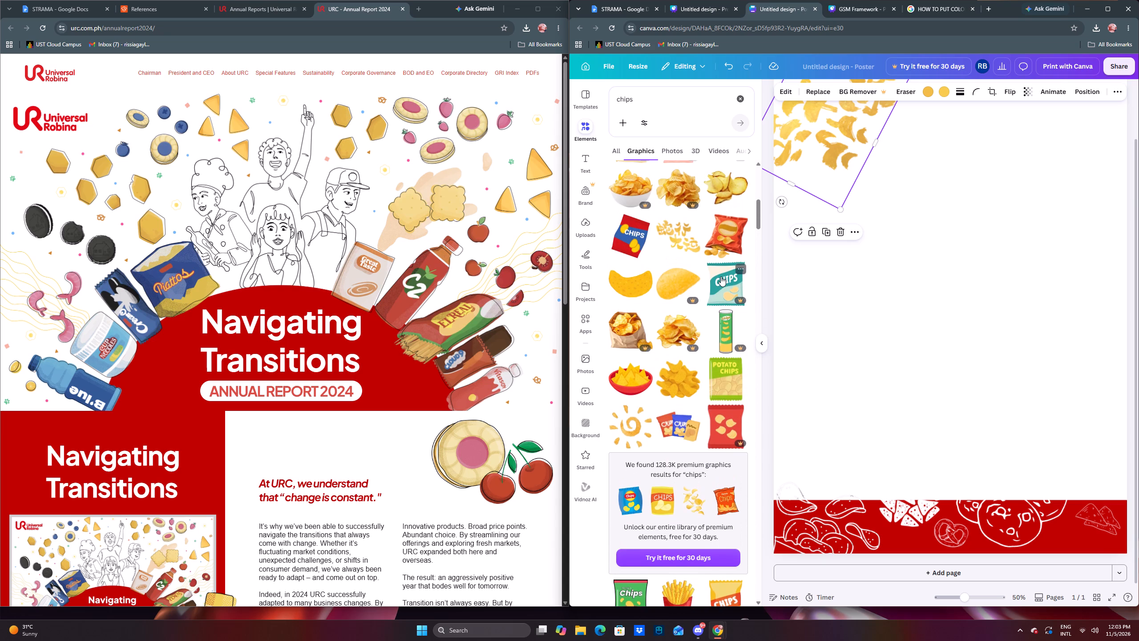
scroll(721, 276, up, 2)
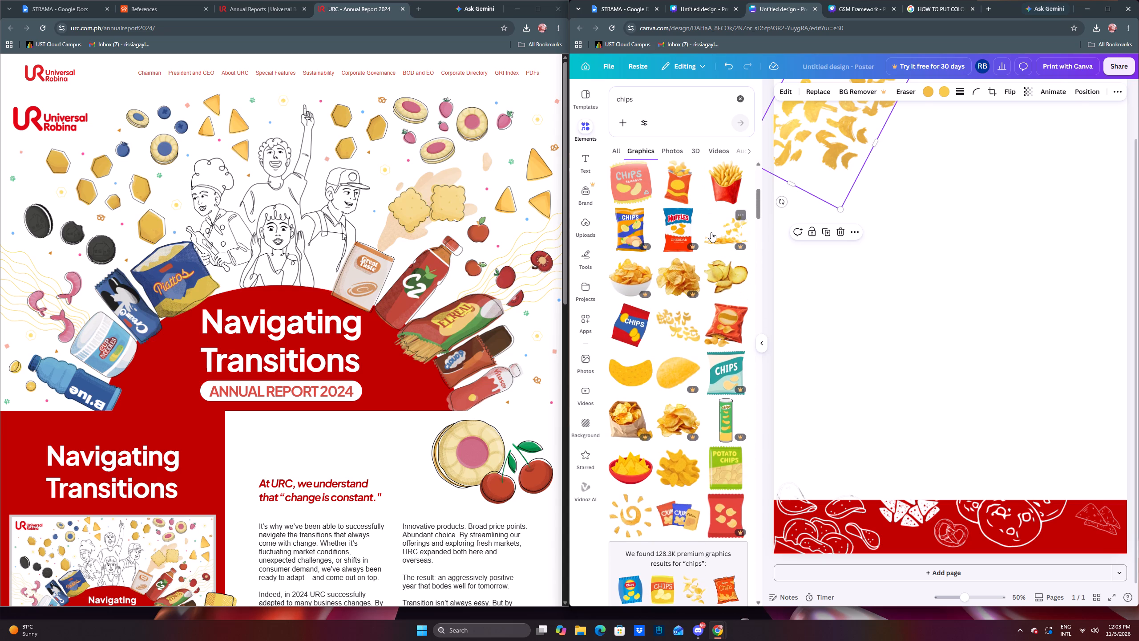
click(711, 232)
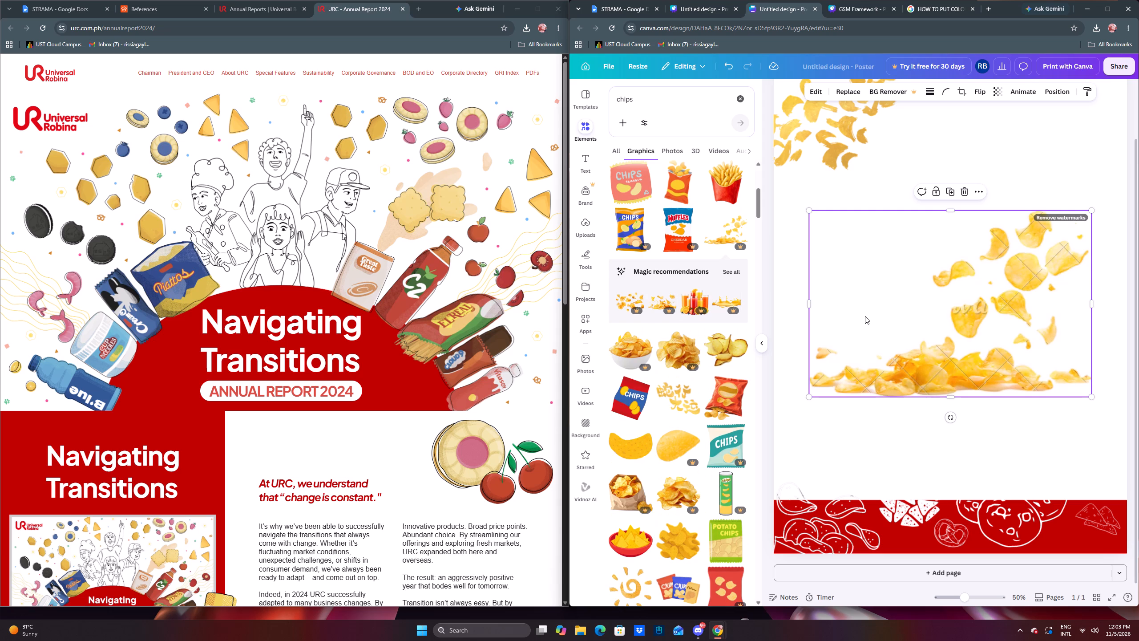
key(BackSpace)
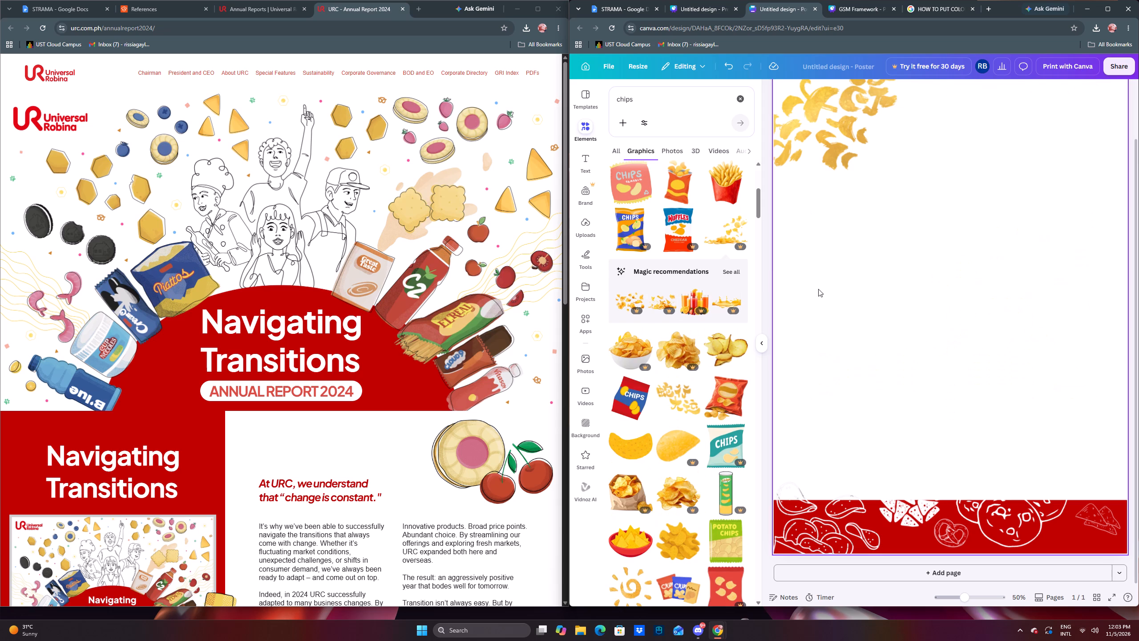
Add the red CHIPS CLASSIC bag from the chips results, rotate it nearly upside down and shrink it to about a quarter.
click(627, 179)
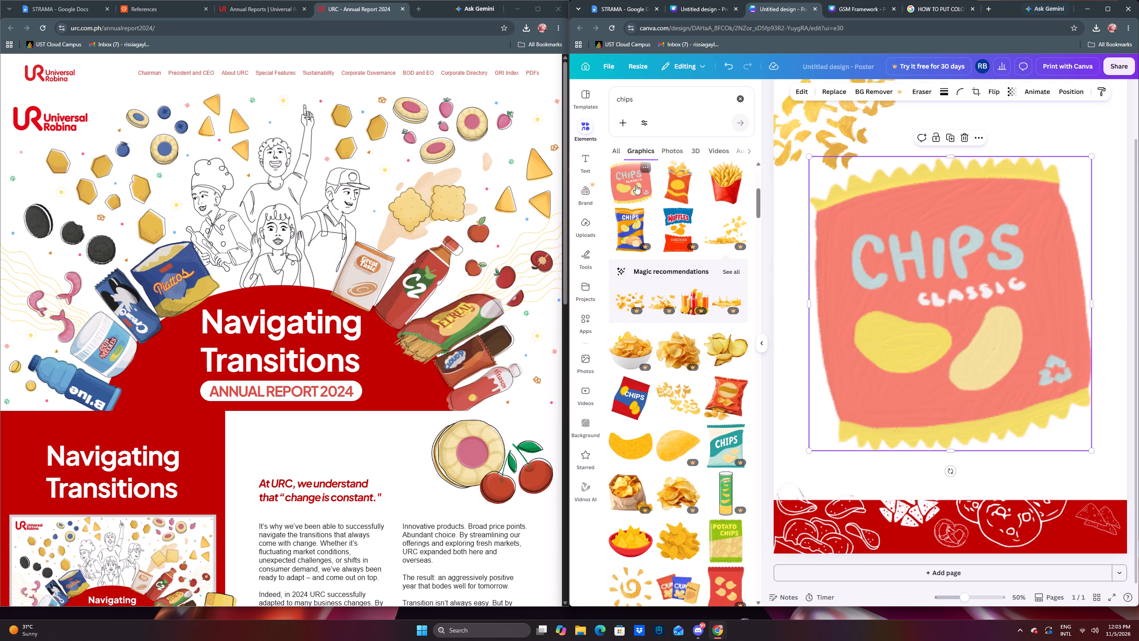
drag(951, 471, 999, 348)
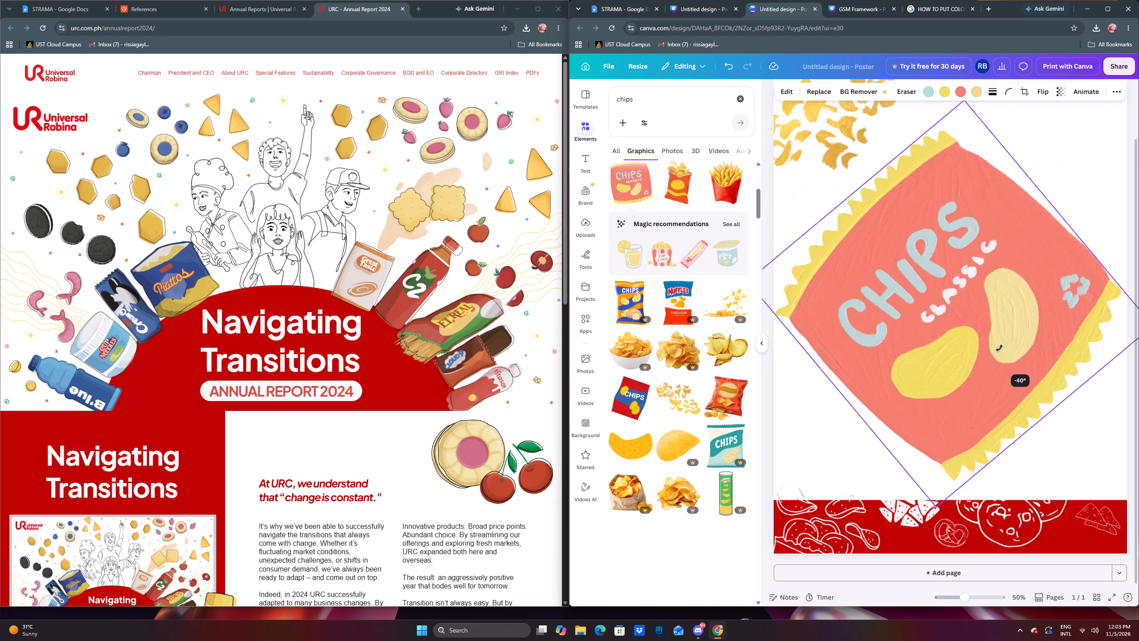
drag(999, 348, 983, 263)
drag(1005, 305, 1006, 288)
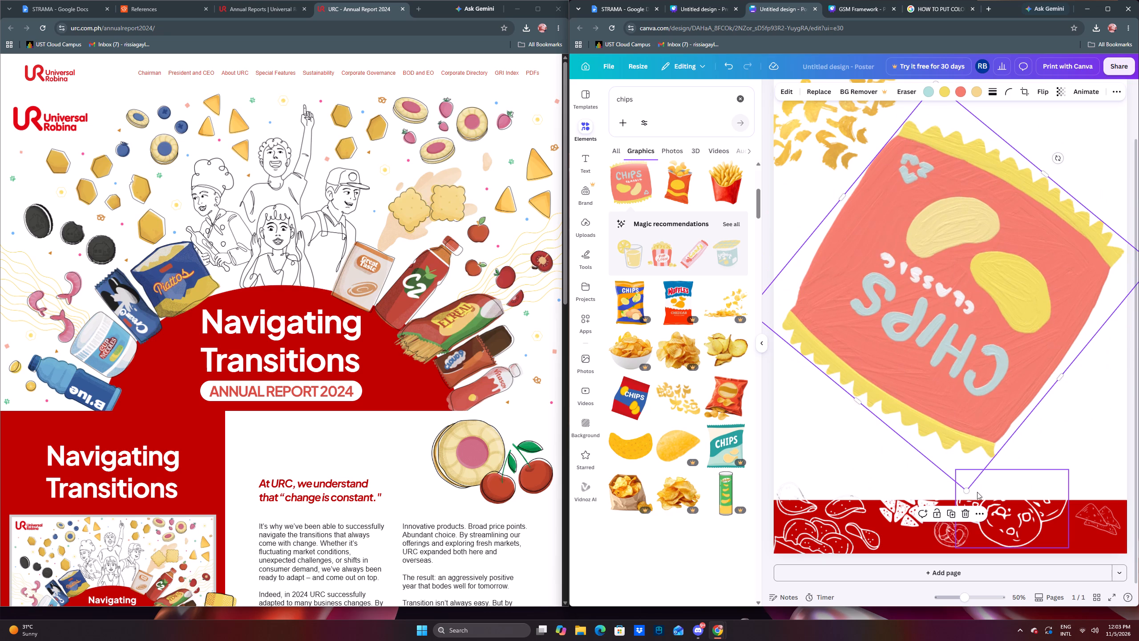
drag(968, 492, 917, 200)
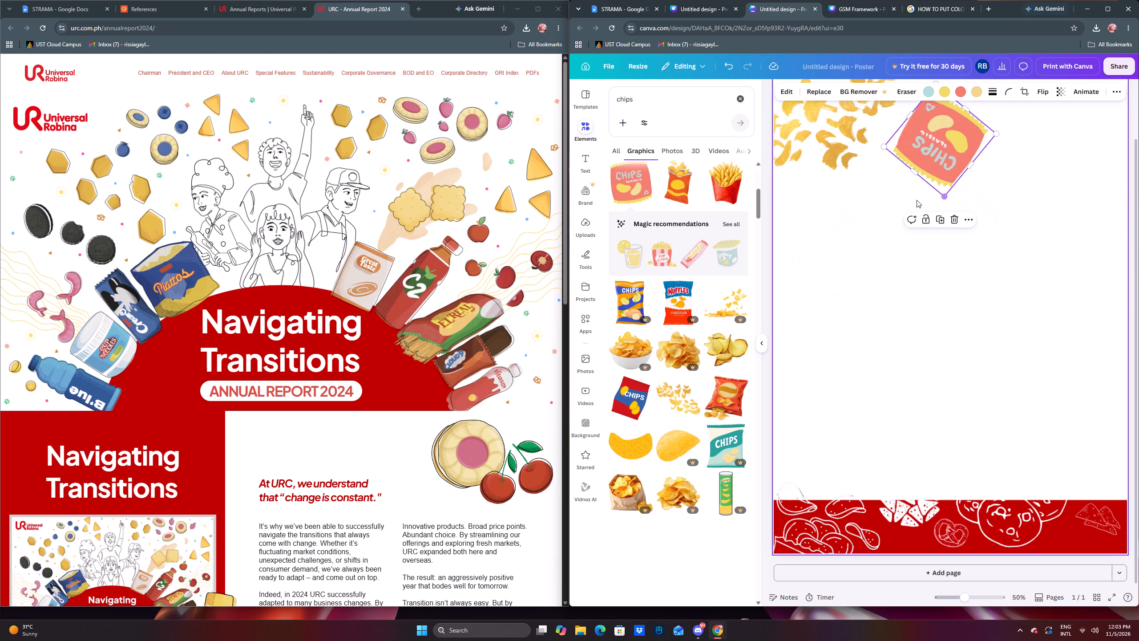
Move the upside-down chip bag to the poster's top-right corner, partly cut off by the page edges.
scroll(921, 237, up, 3)
scroll(931, 284, up, 2)
drag(932, 206, 892, 118)
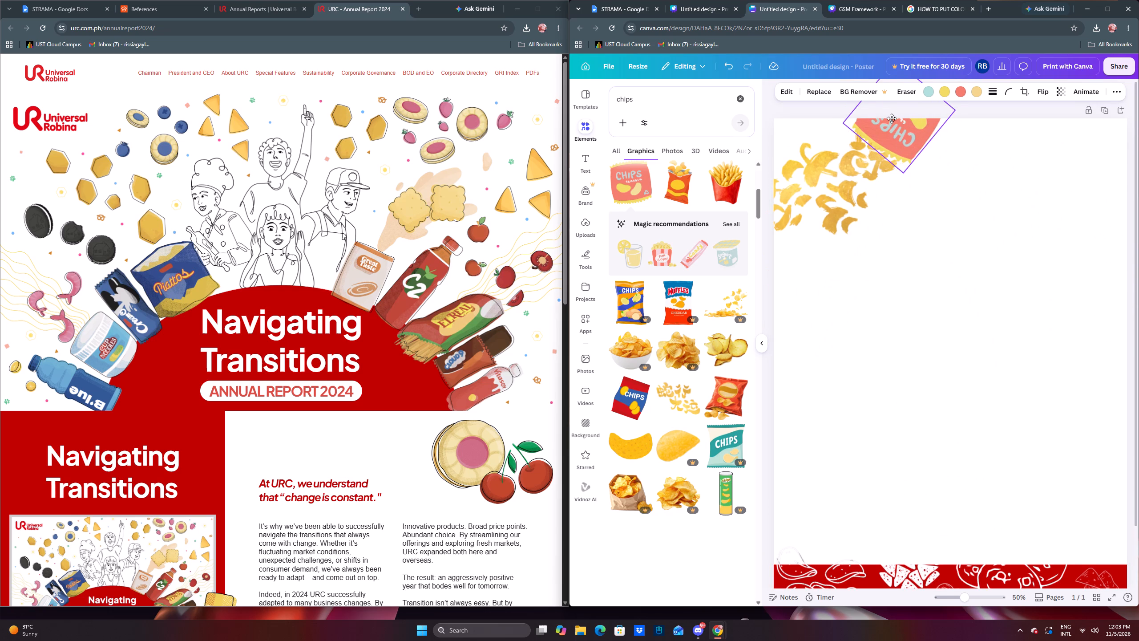
drag(892, 118, 895, 114)
drag(909, 139, 1072, 140)
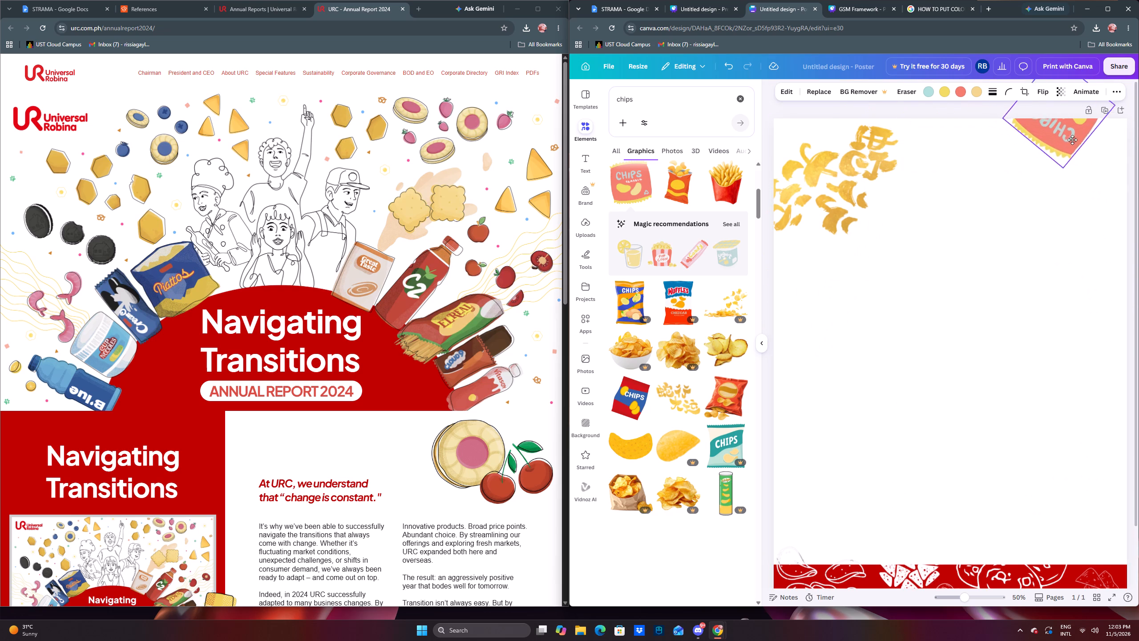
drag(1072, 140, 1105, 148)
Move the scattered chips graphic to the poster's top right so the chips spill out below the bag.
drag(866, 178, 905, 182)
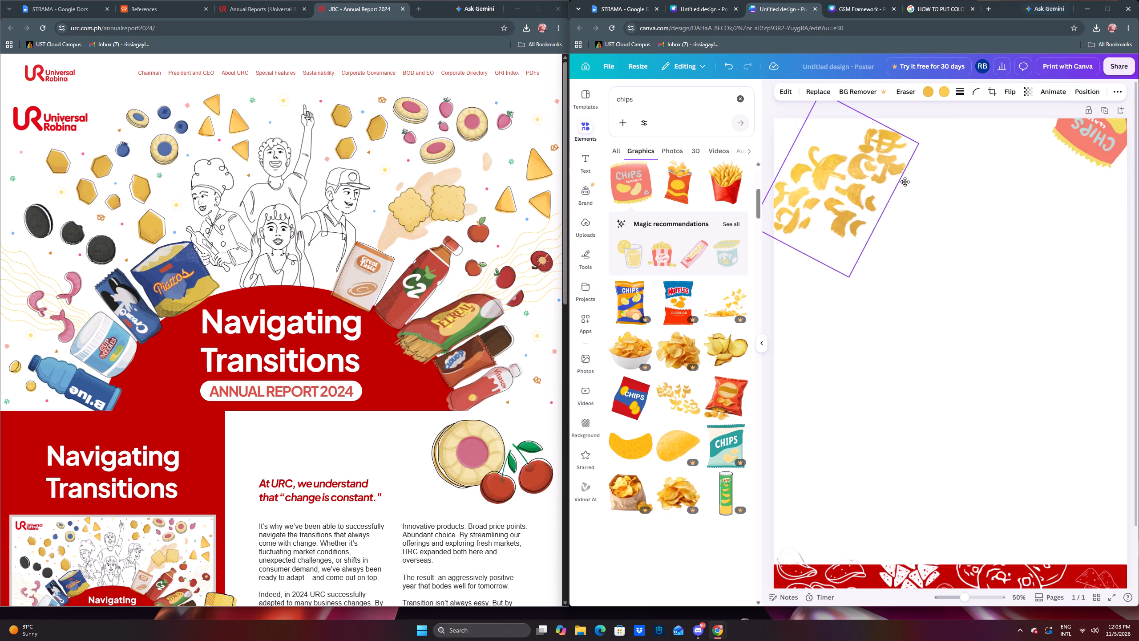
drag(905, 182, 1072, 178)
click(885, 208)
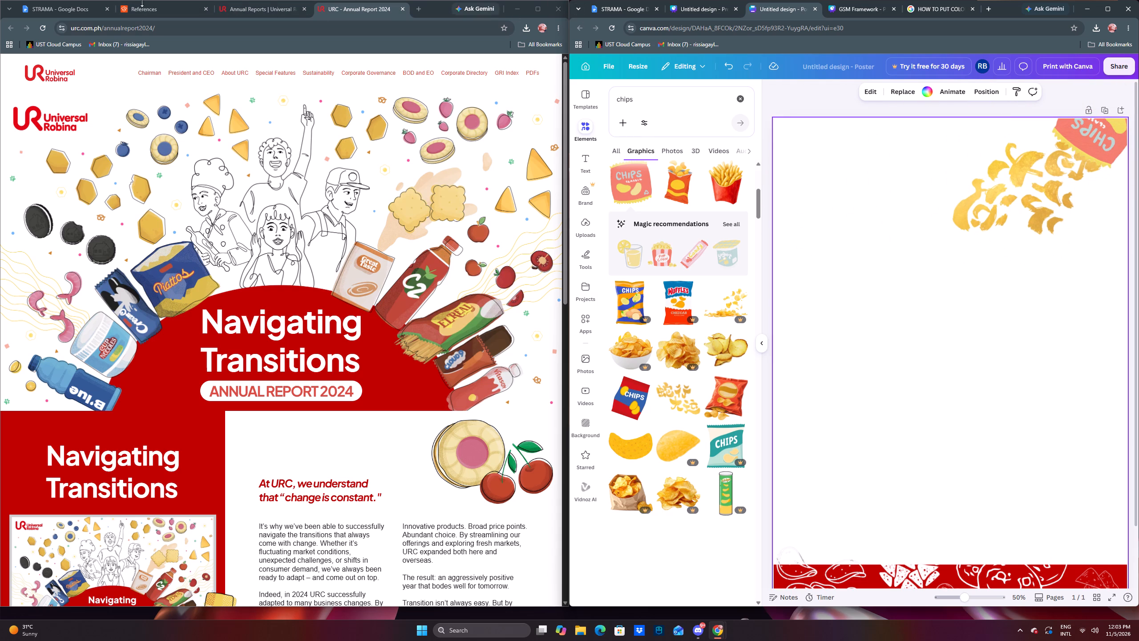
Look at the title page of the STRAMA document in Google Docs.
click(69, 10)
scroll(328, 193, up, 10)
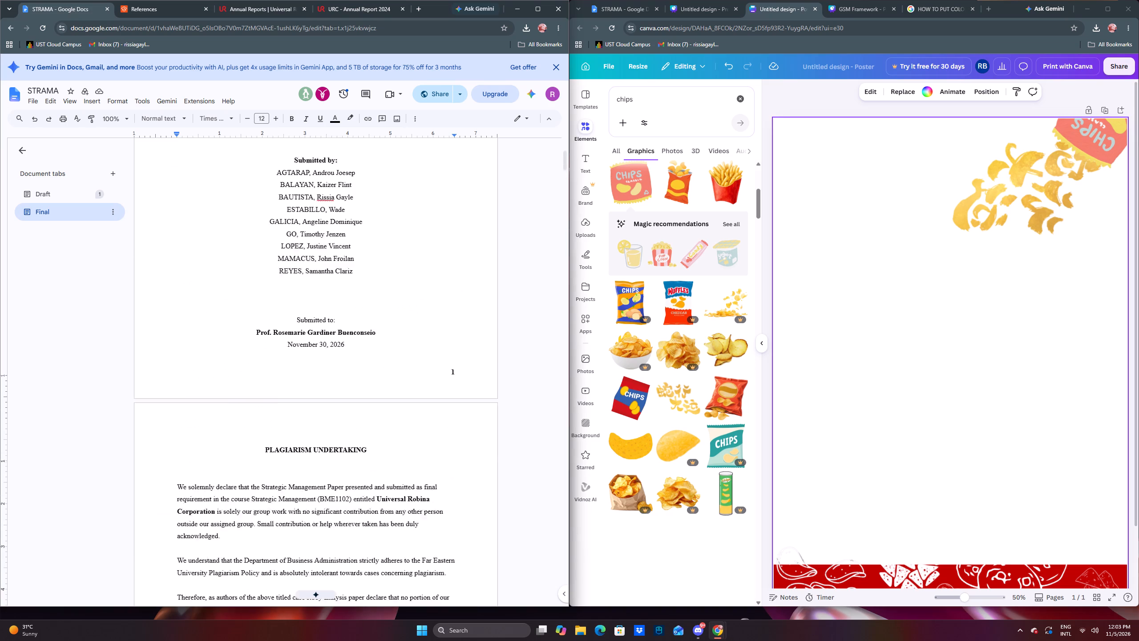
scroll(328, 193, up, 7)
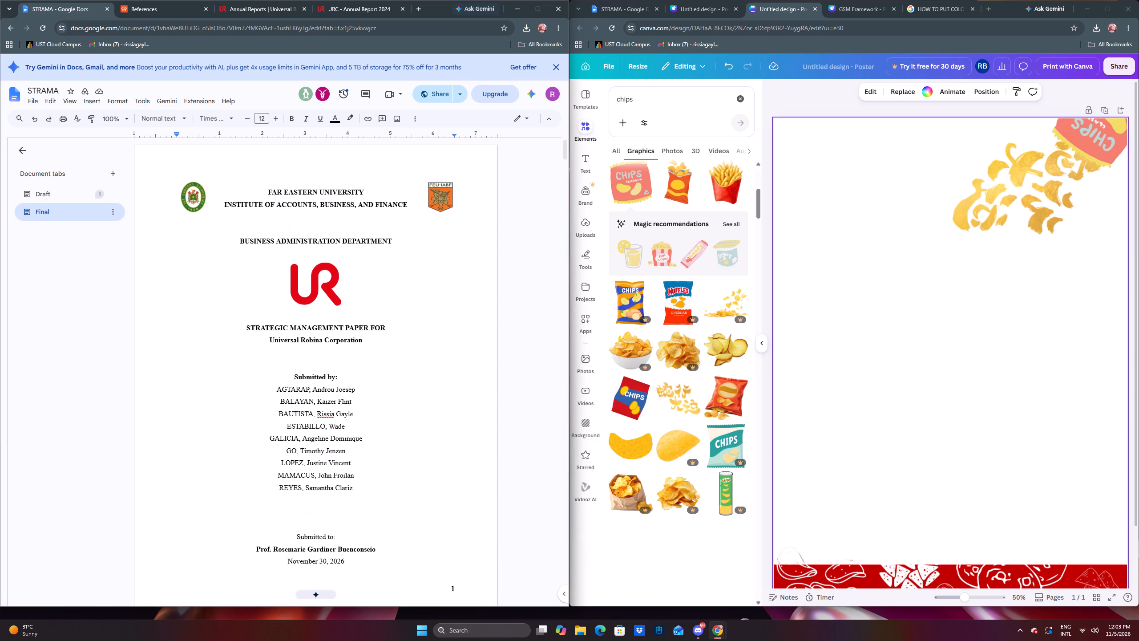
Move the chip bag lower in the poster's top-right corner and set its rotation to -146°.
drag(1095, 145, 1089, 162)
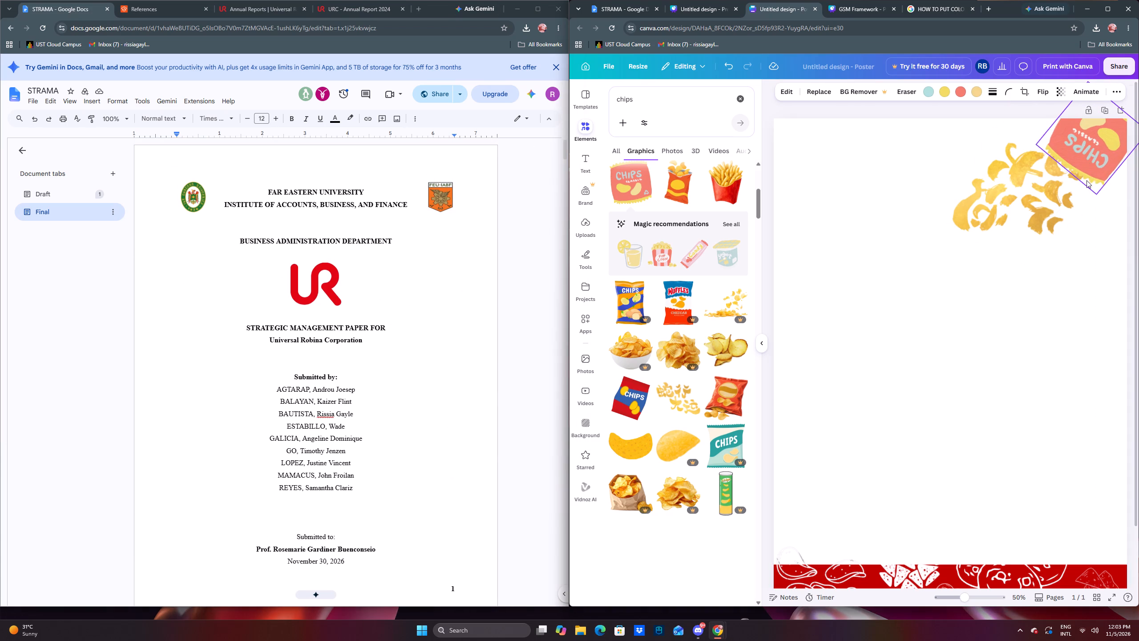
drag(1131, 89, 1125, 85)
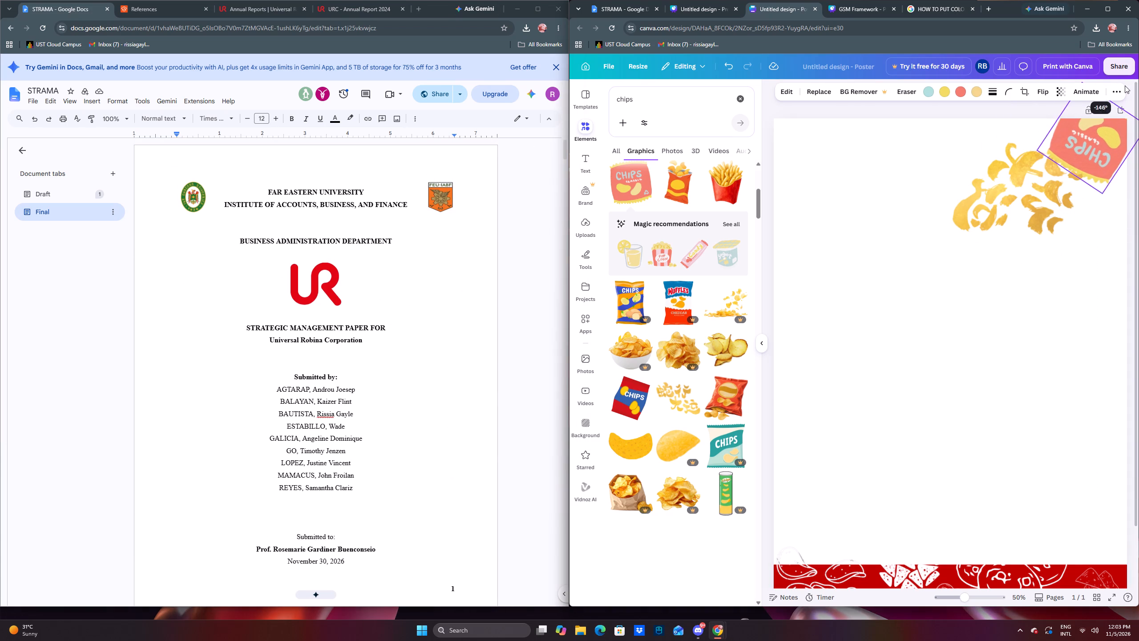
drag(1125, 85, 1124, 85)
Shift the scattered chips slightly down and toward the page's right edge, and rotate them slightly counterclockwise under the bag.
drag(1034, 206, 1047, 217)
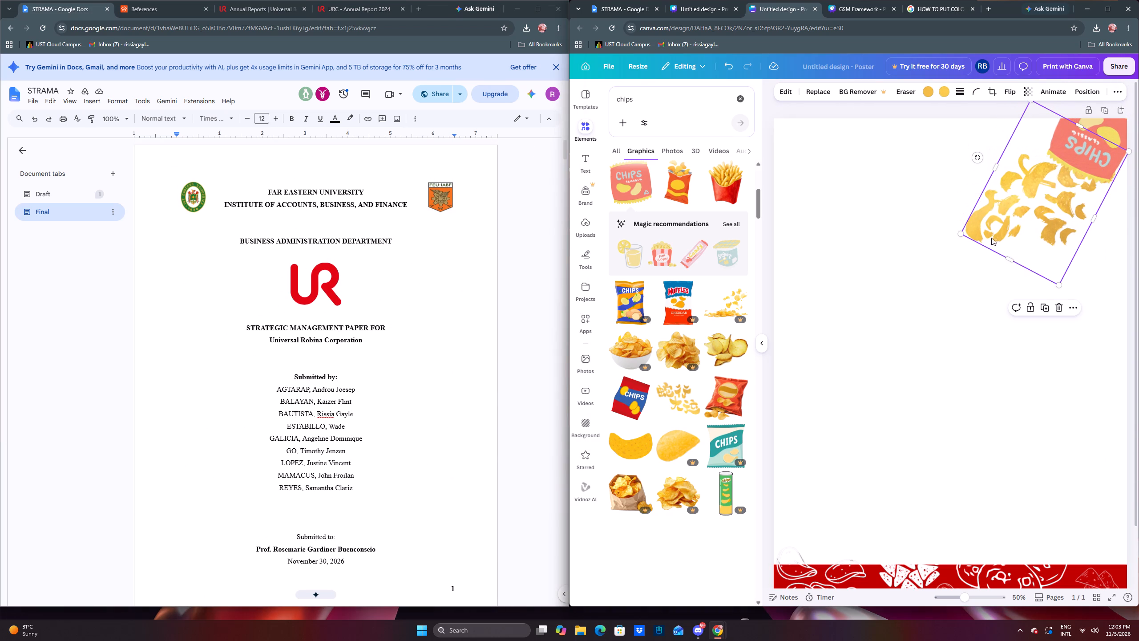
drag(980, 157, 990, 170)
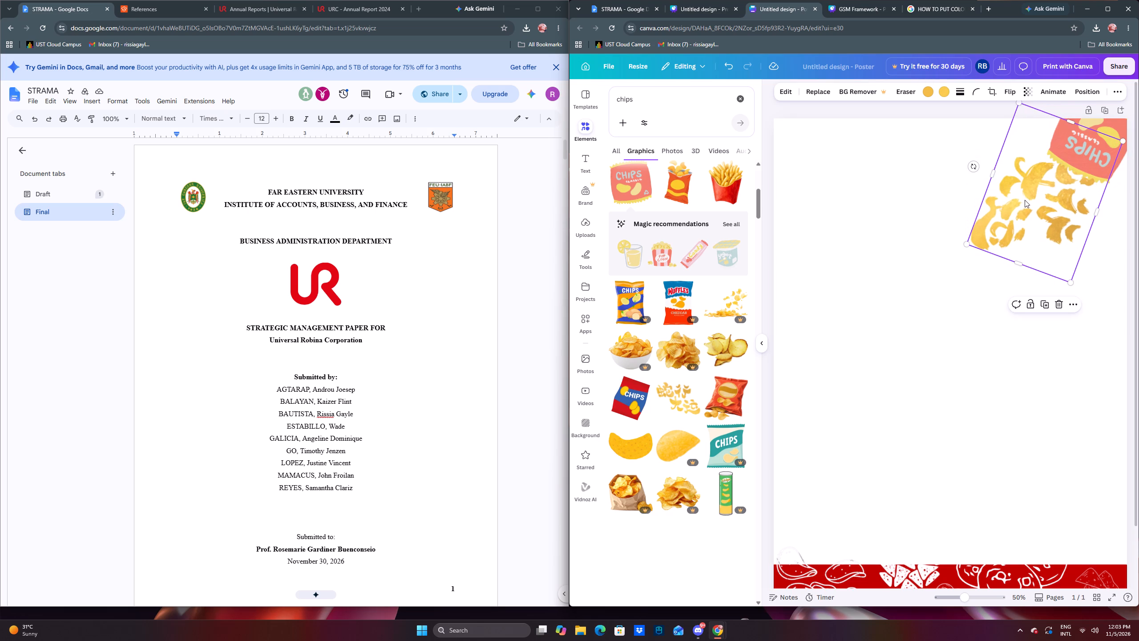
click(878, 194)
scroll(952, 266, up, 1)
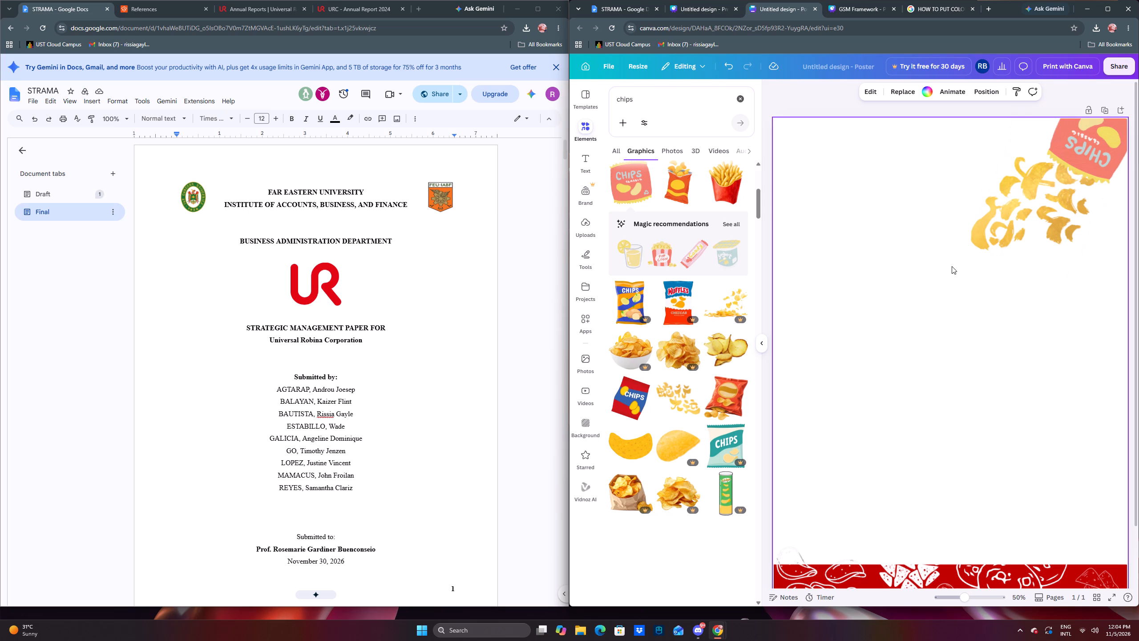
Minimise both browser windows and open the EXP-PSYCH FA1 Canva design in a Chrome window under the cinders profile.
click(1086, 8)
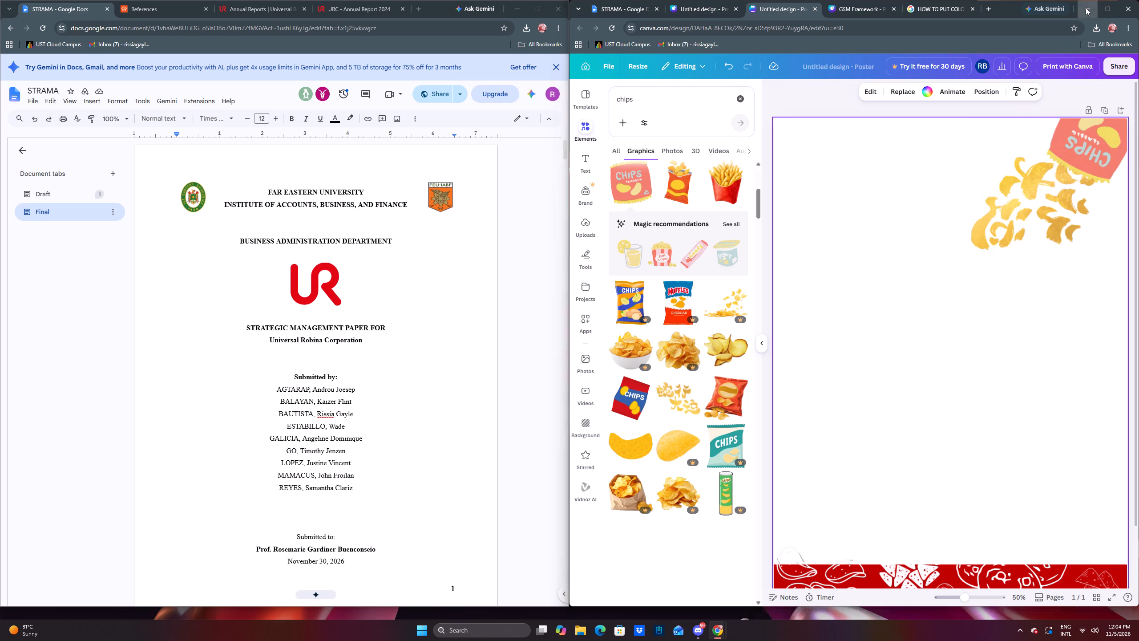
click(512, 9)
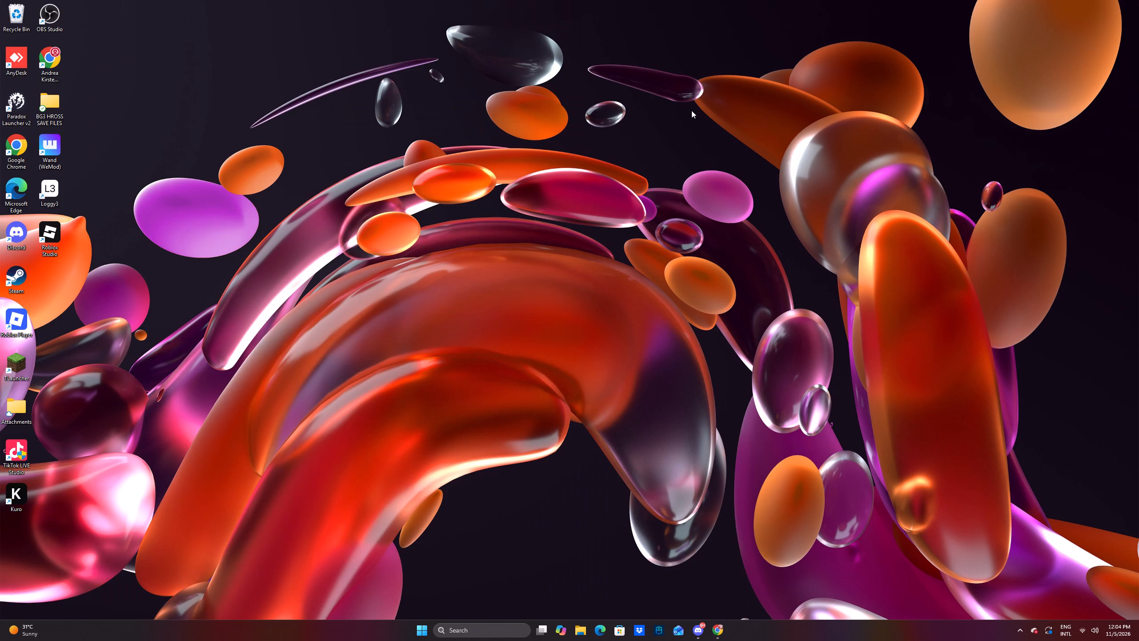
double_click(17, 154)
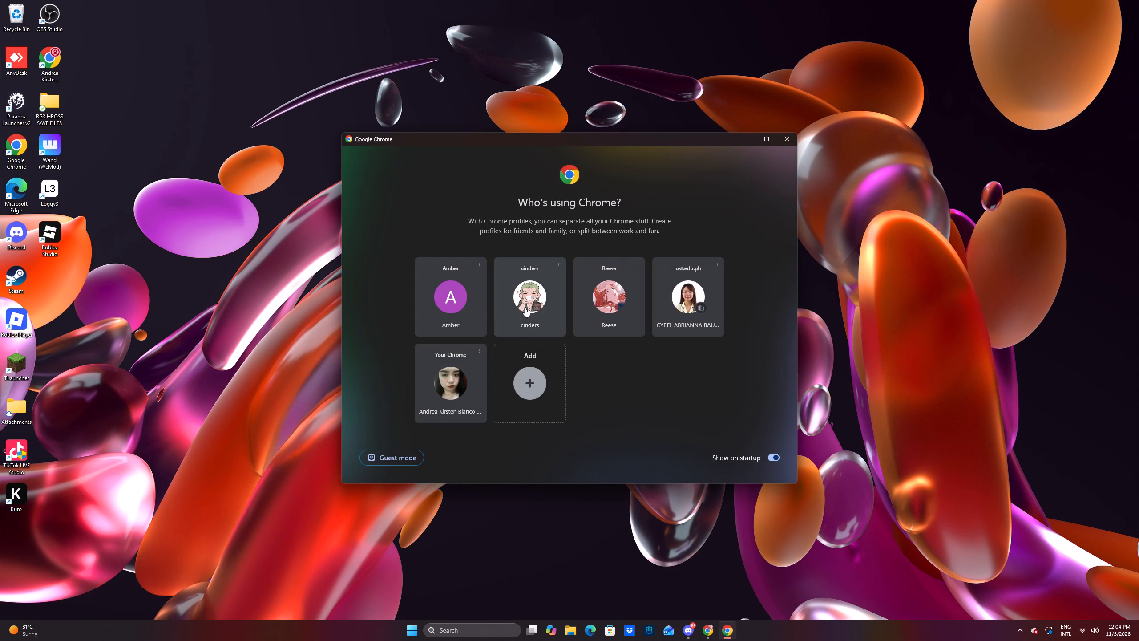
click(525, 307)
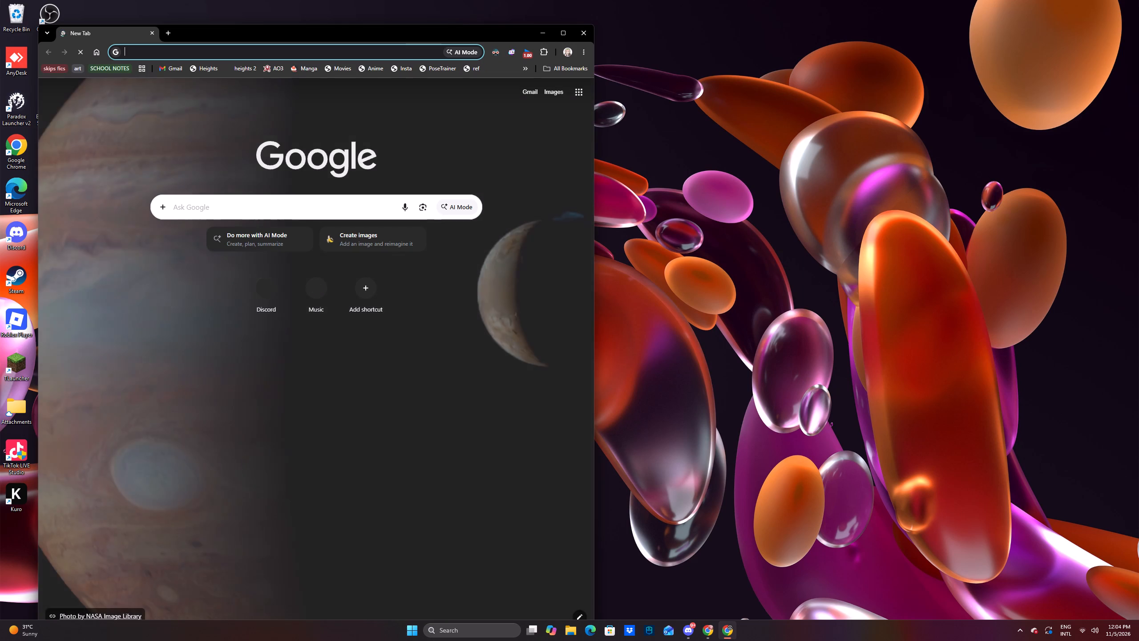
click(178, 47)
text(can)
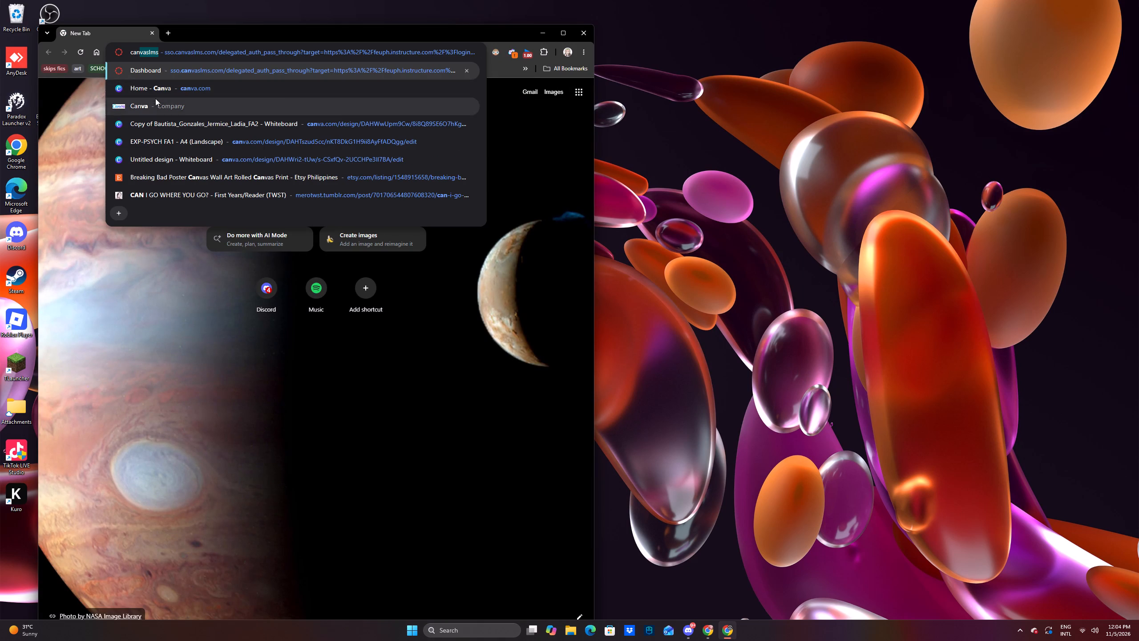
click(168, 142)
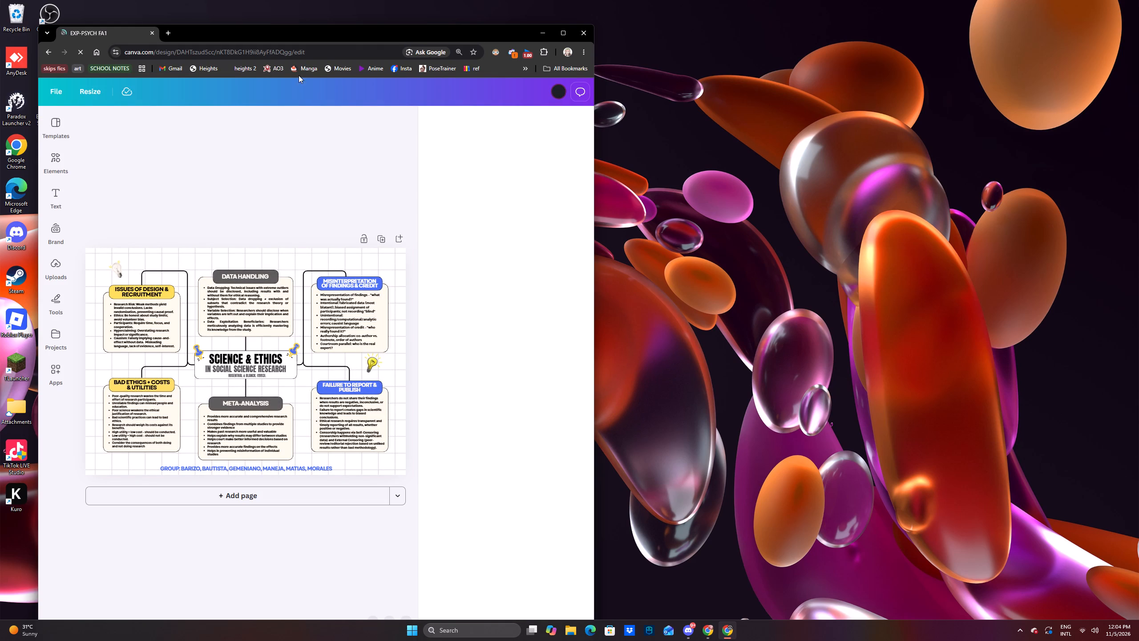
Arrange the windows with the EXP-PSYCH FA1 design filling the left half and the STRAMA document stacked above the poster beside it.
drag(317, 32, 402, 24)
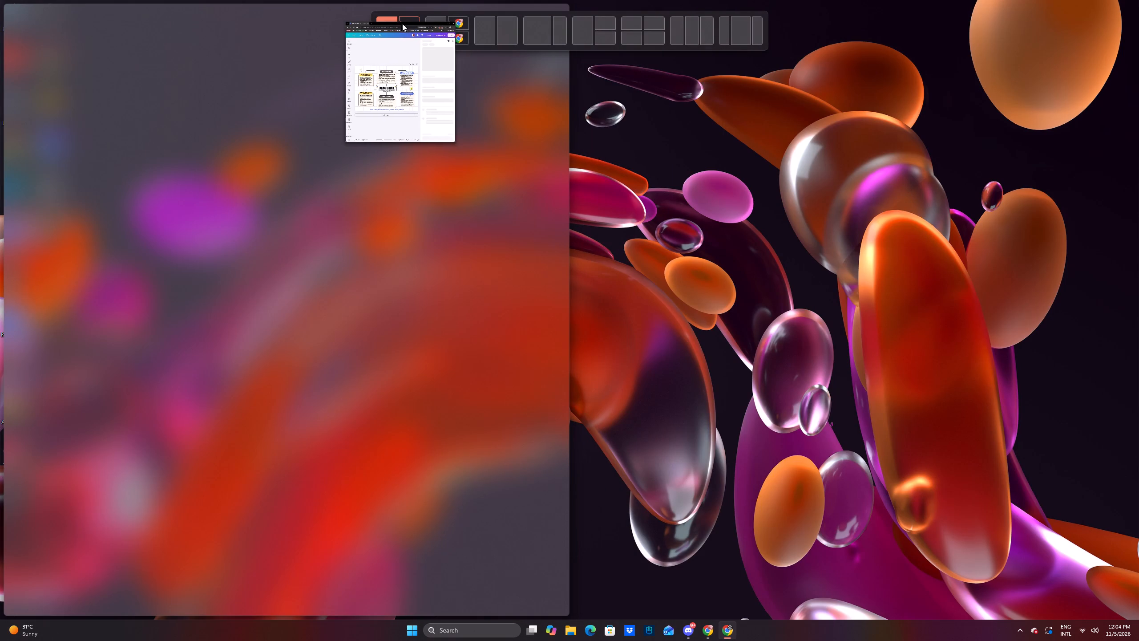
drag(402, 24, 436, 32)
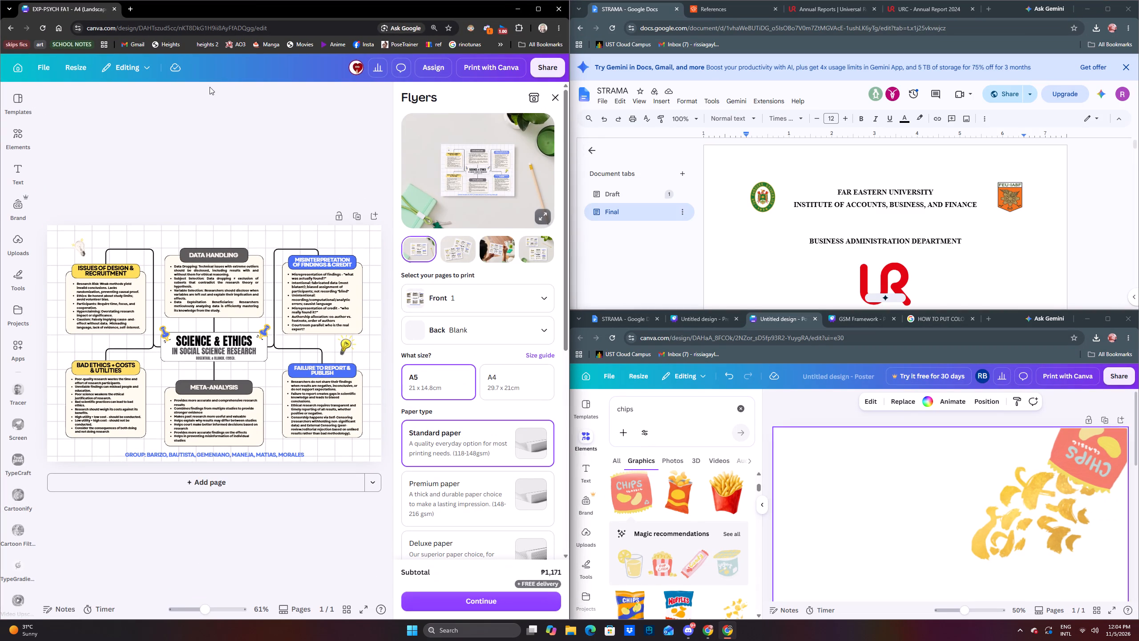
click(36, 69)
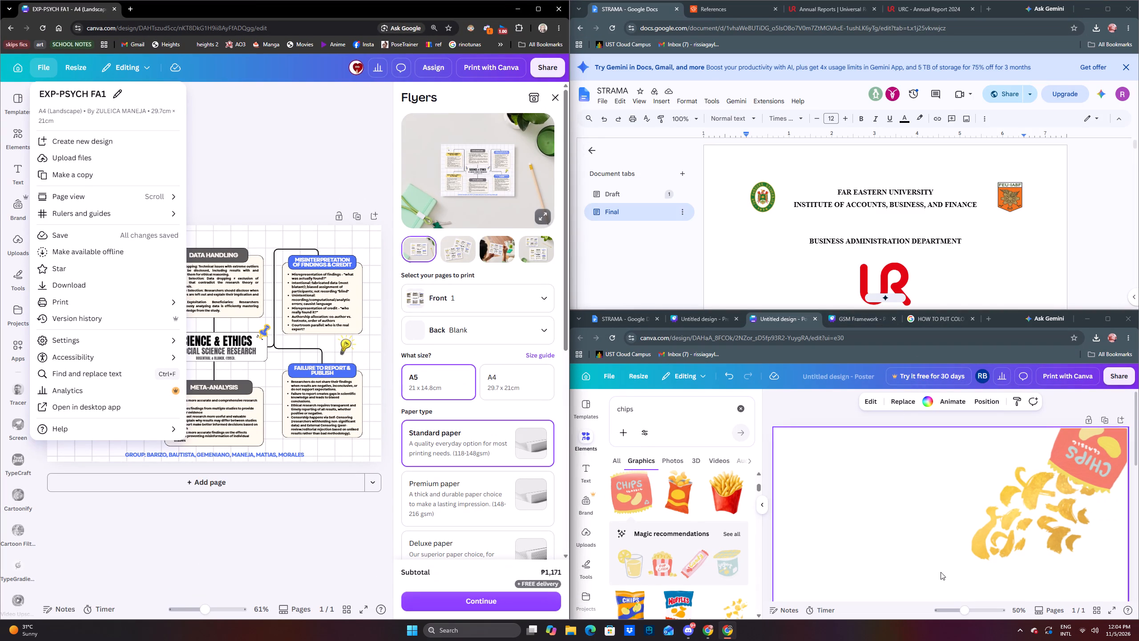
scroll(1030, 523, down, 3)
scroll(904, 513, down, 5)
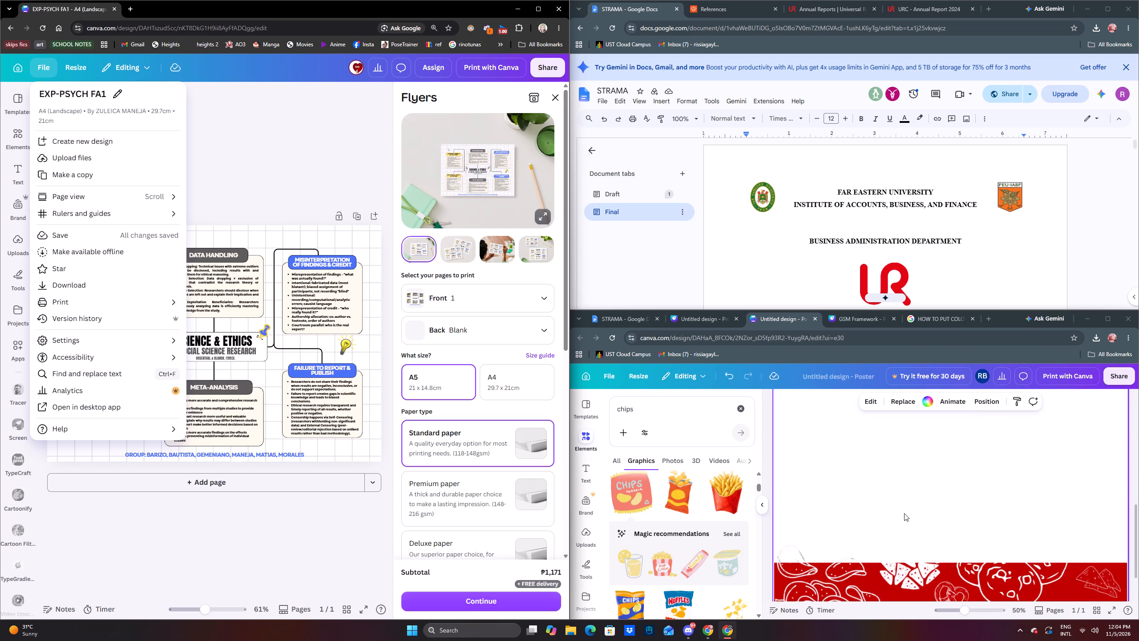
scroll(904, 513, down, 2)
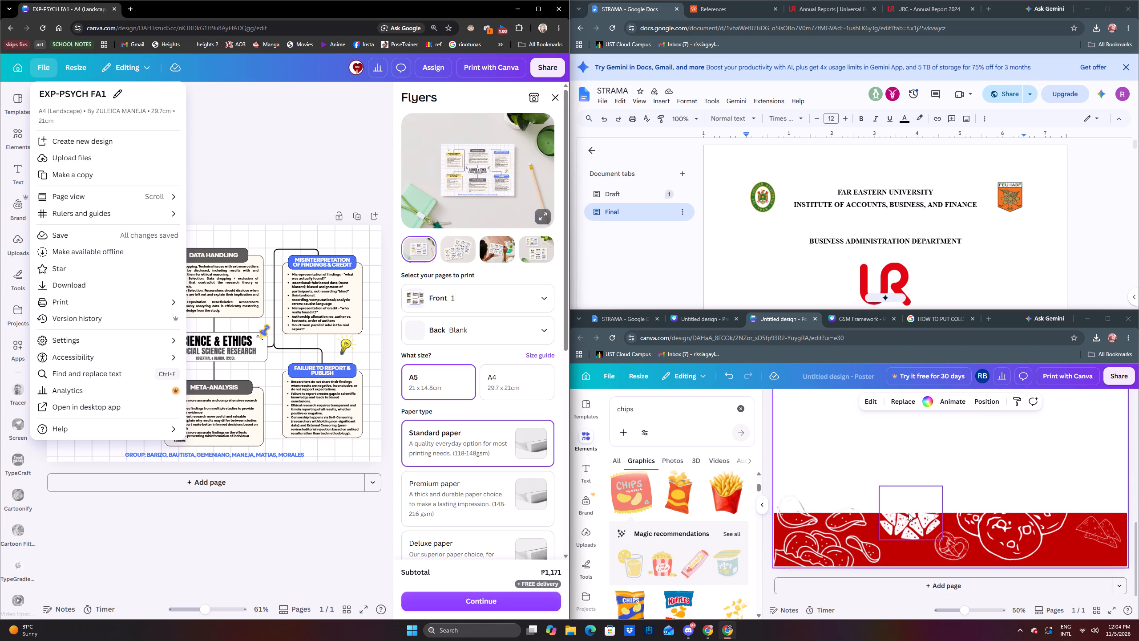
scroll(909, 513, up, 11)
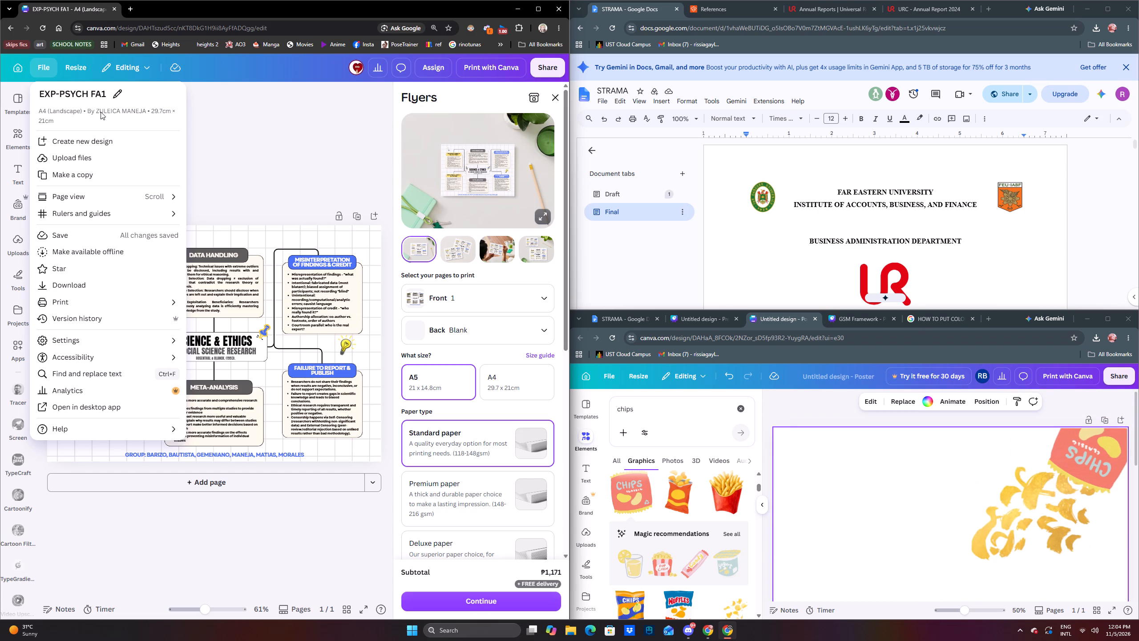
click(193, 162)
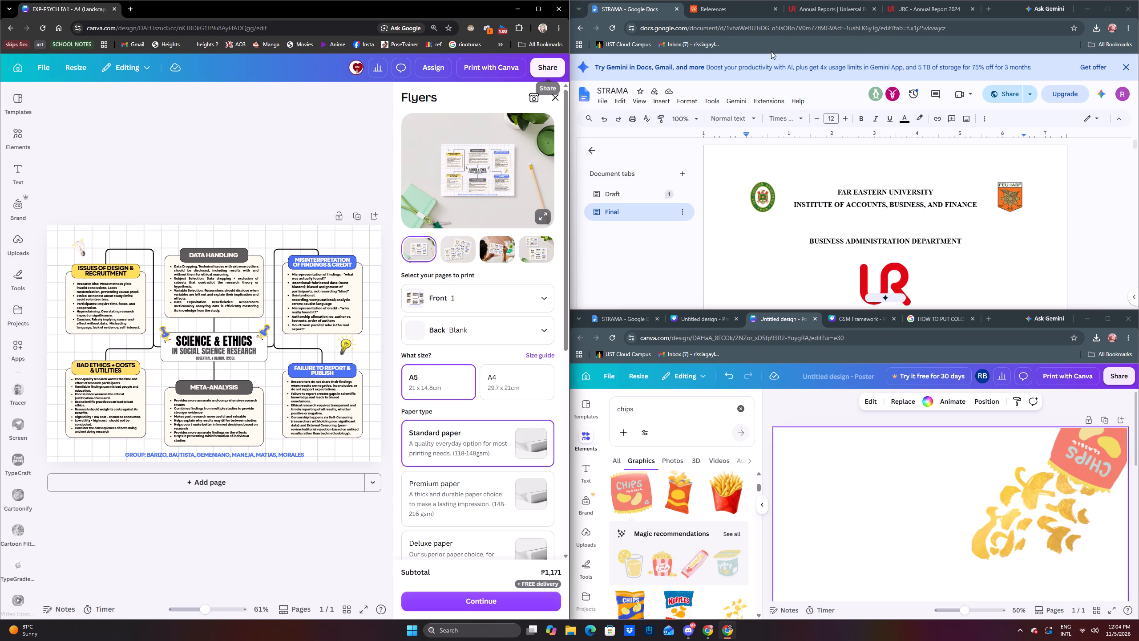
Add the other window's Canva account to the poster's shared people, entering the e-mail address shown in that account's details on its home page.
click(1122, 373)
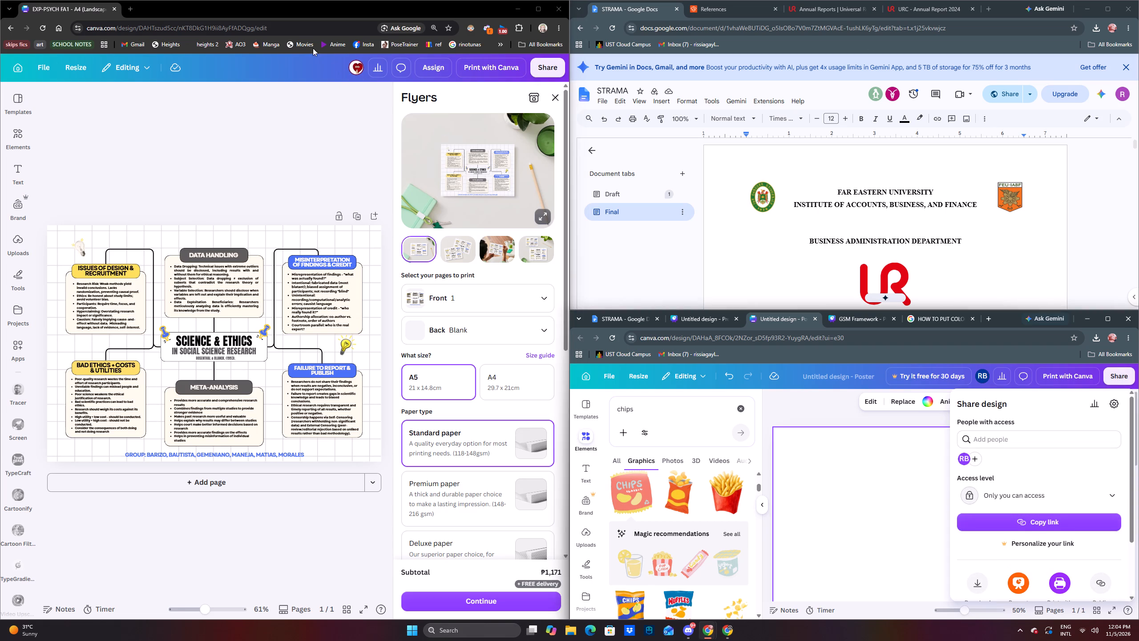
click(359, 69)
click(187, 100)
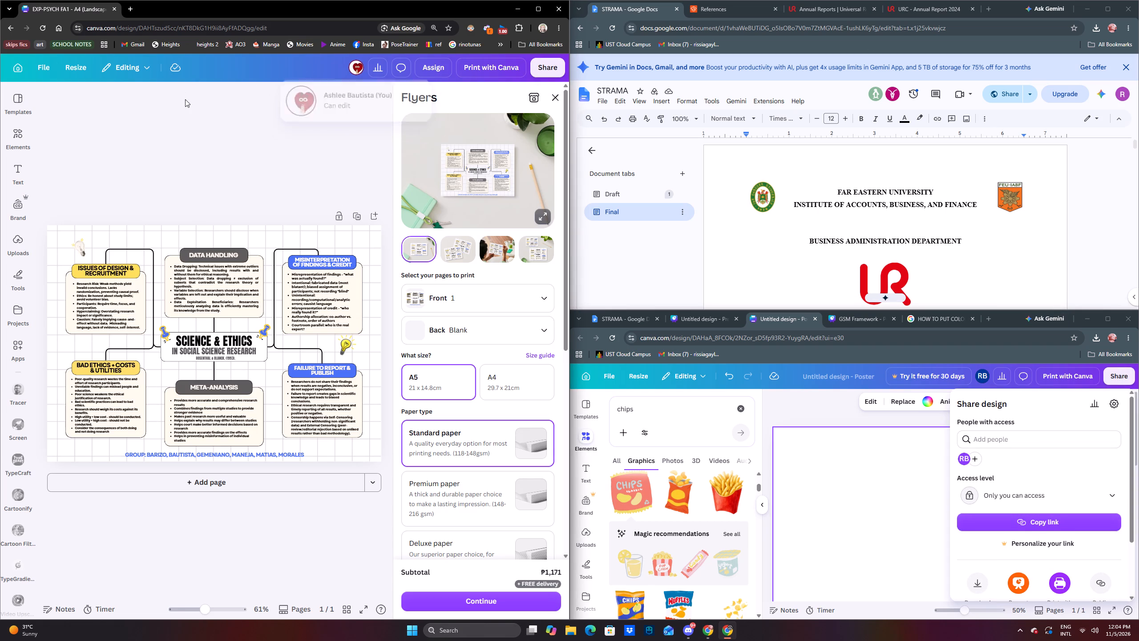
click(21, 71)
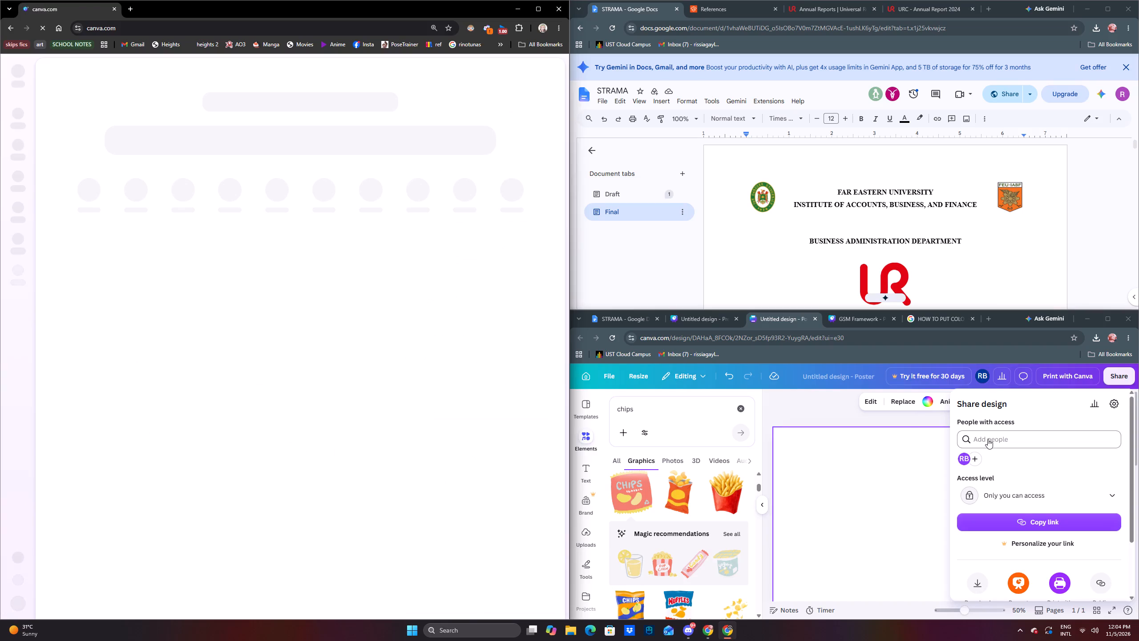
click(988, 439)
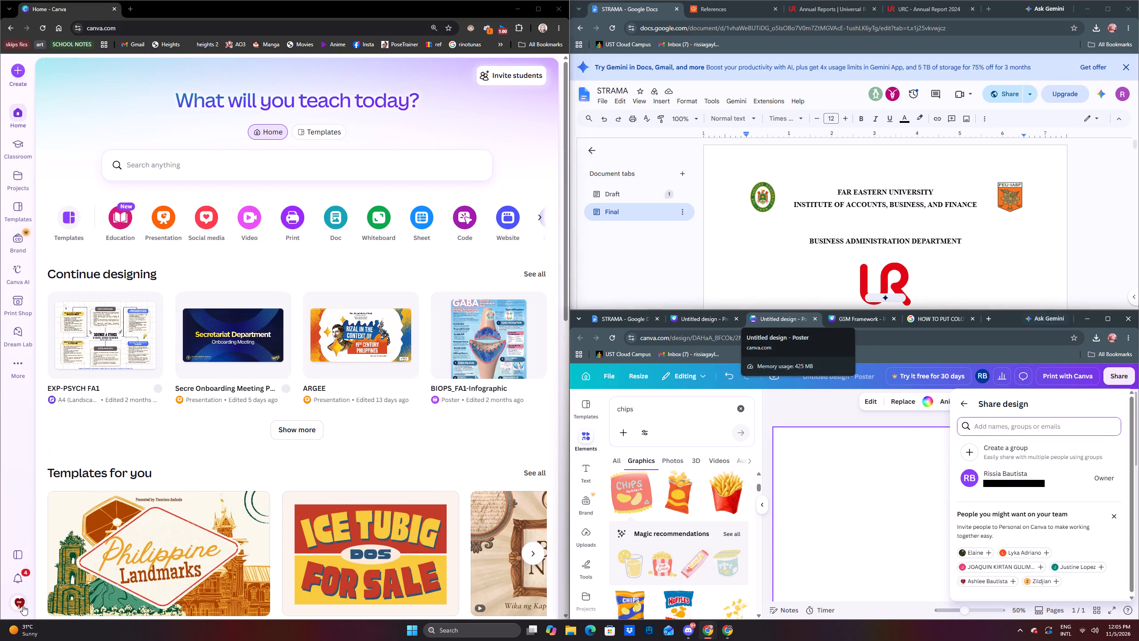
click(23, 605)
click(990, 431)
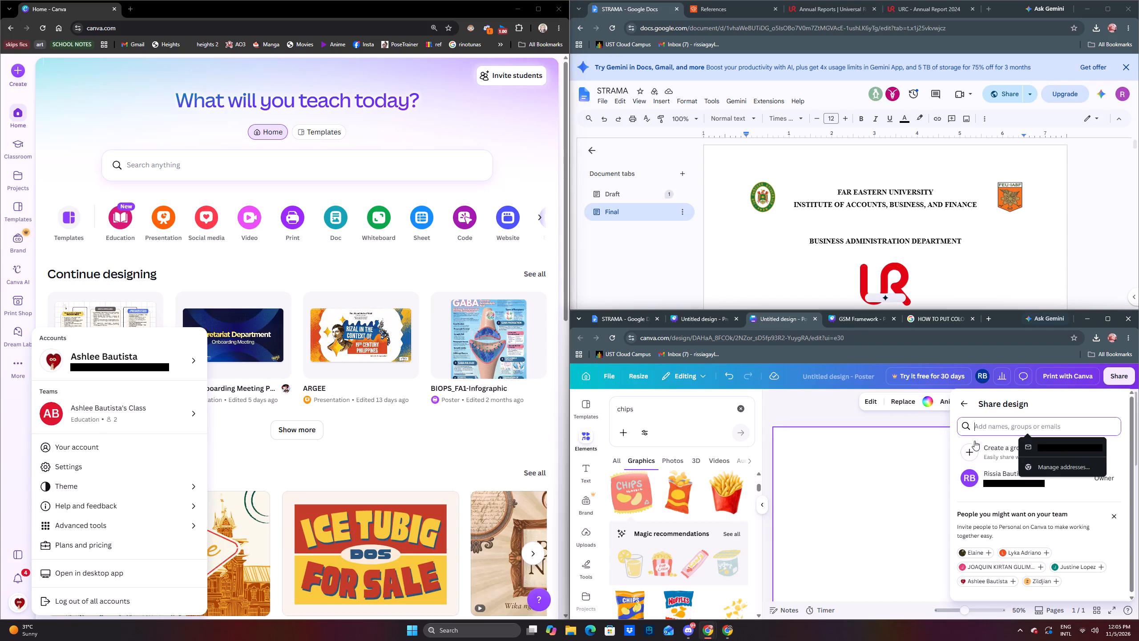
text(20)
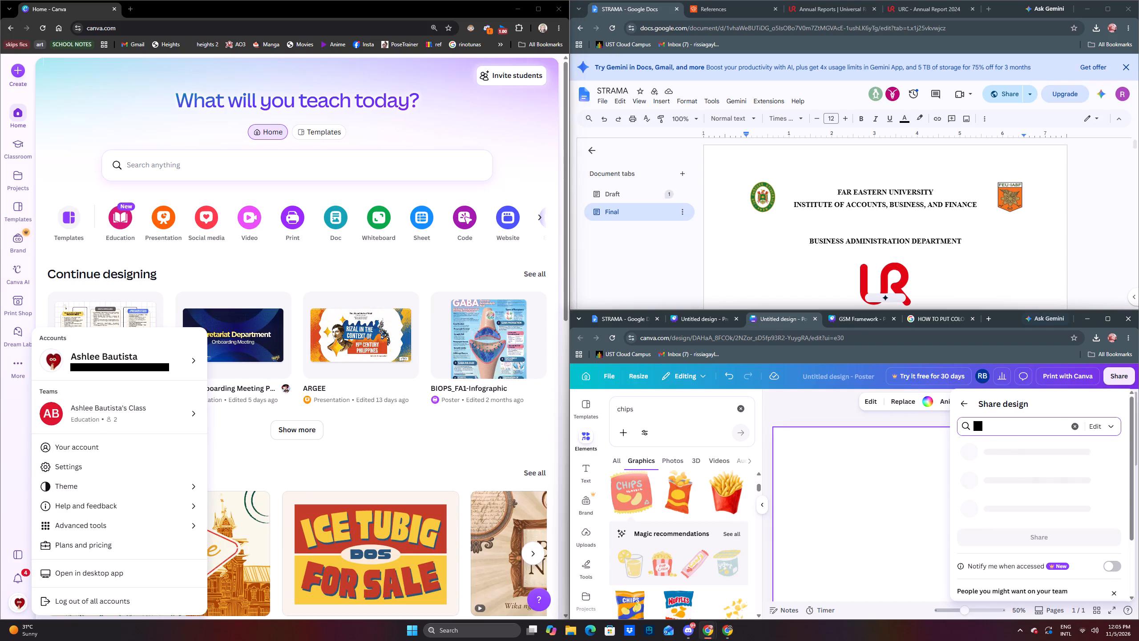
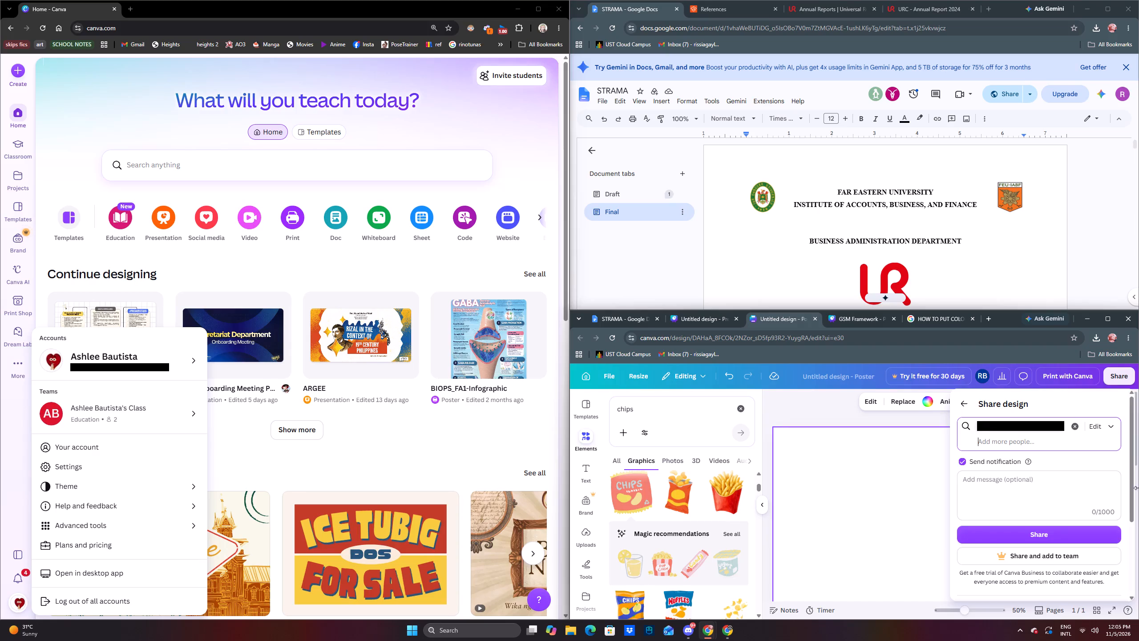
Send the poster's edit invitation to the added Canva account.
click(1062, 537)
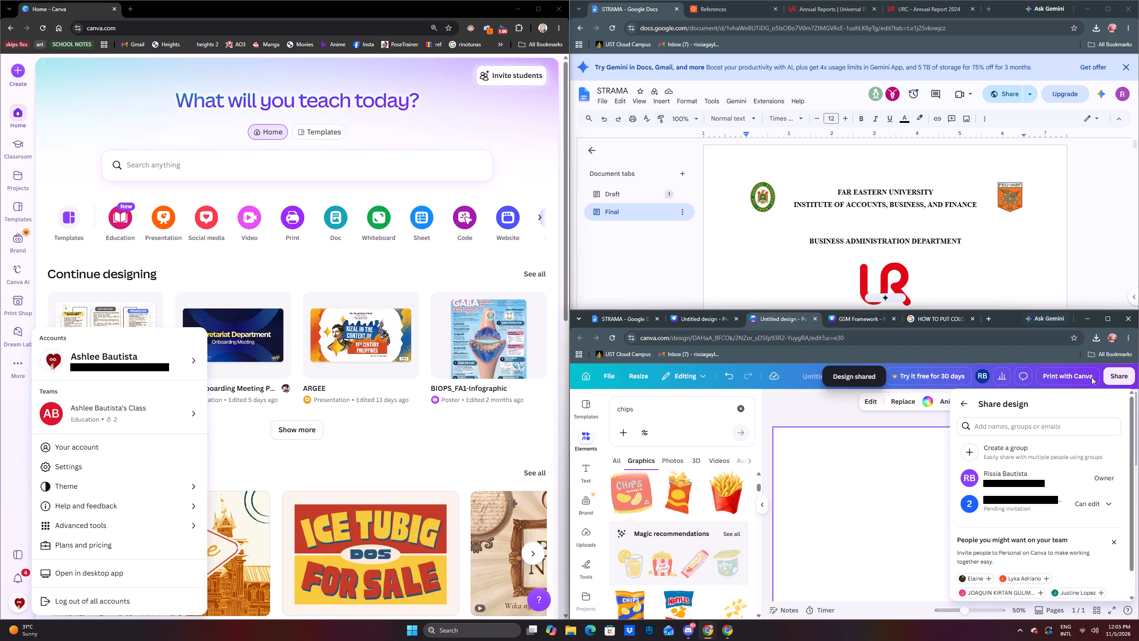
click(1112, 376)
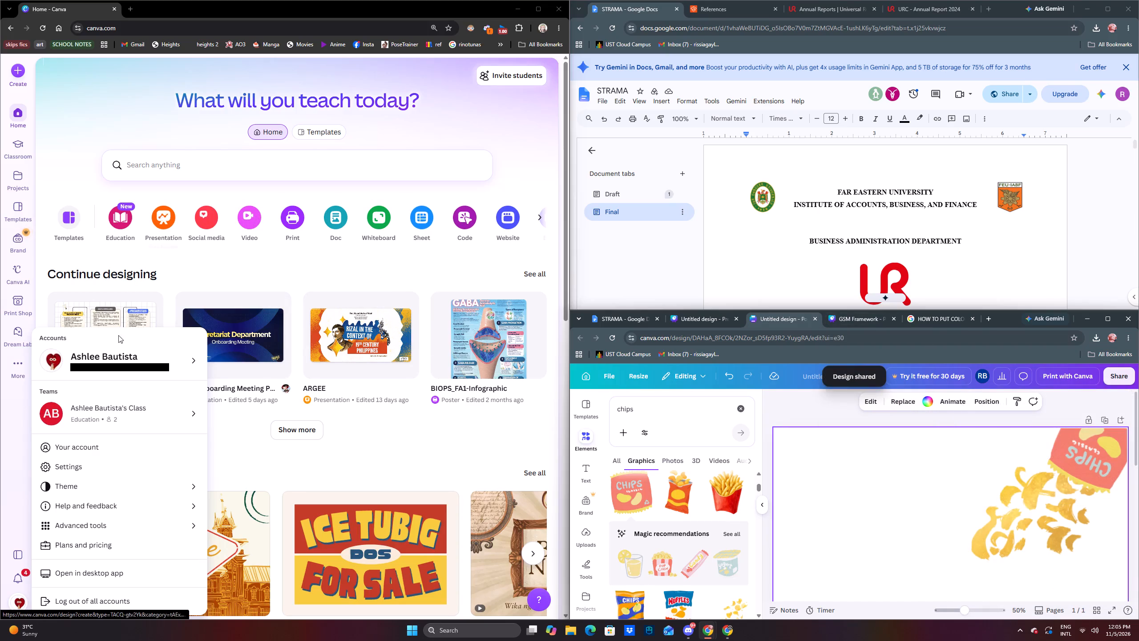
Open the shared poster from the second account's Canva notifications and close its Canva home page.
click(21, 577)
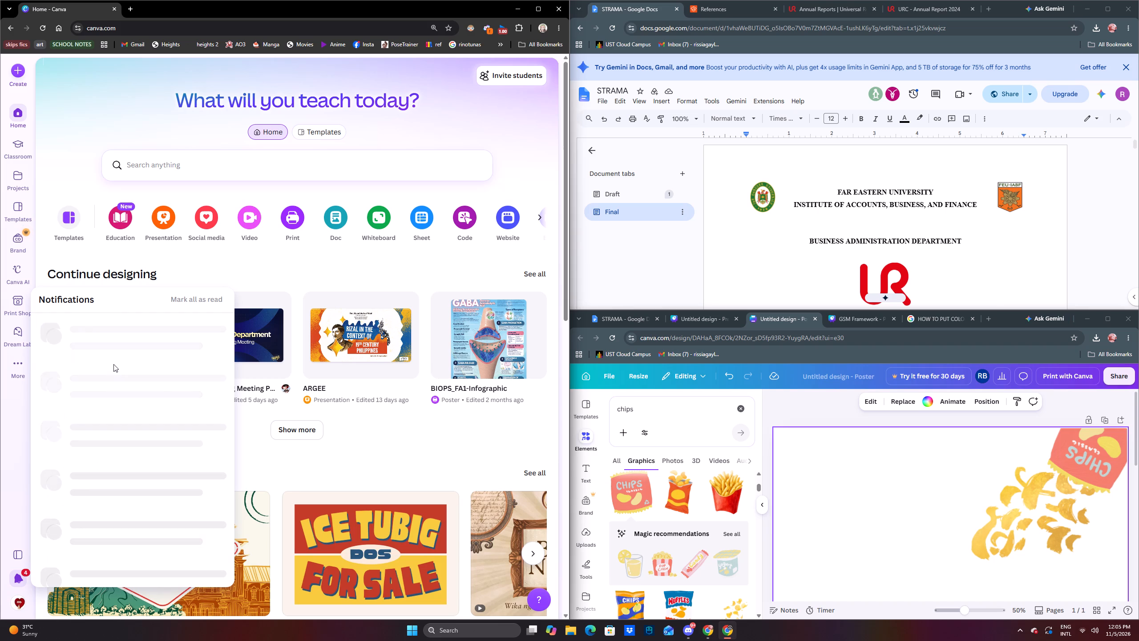
click(110, 328)
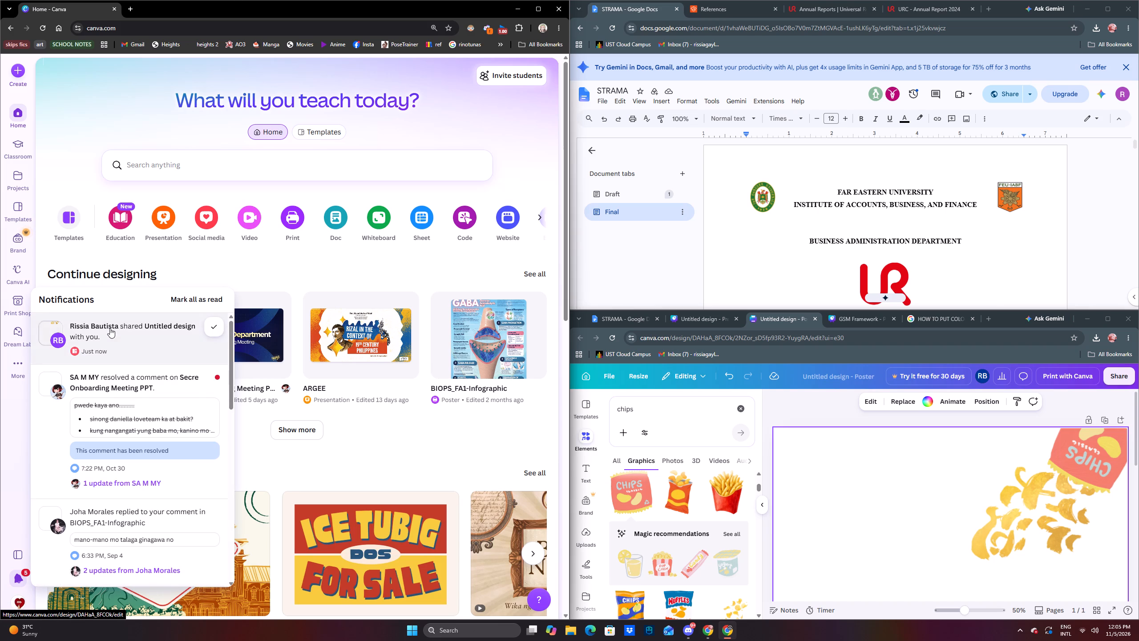
click(113, 10)
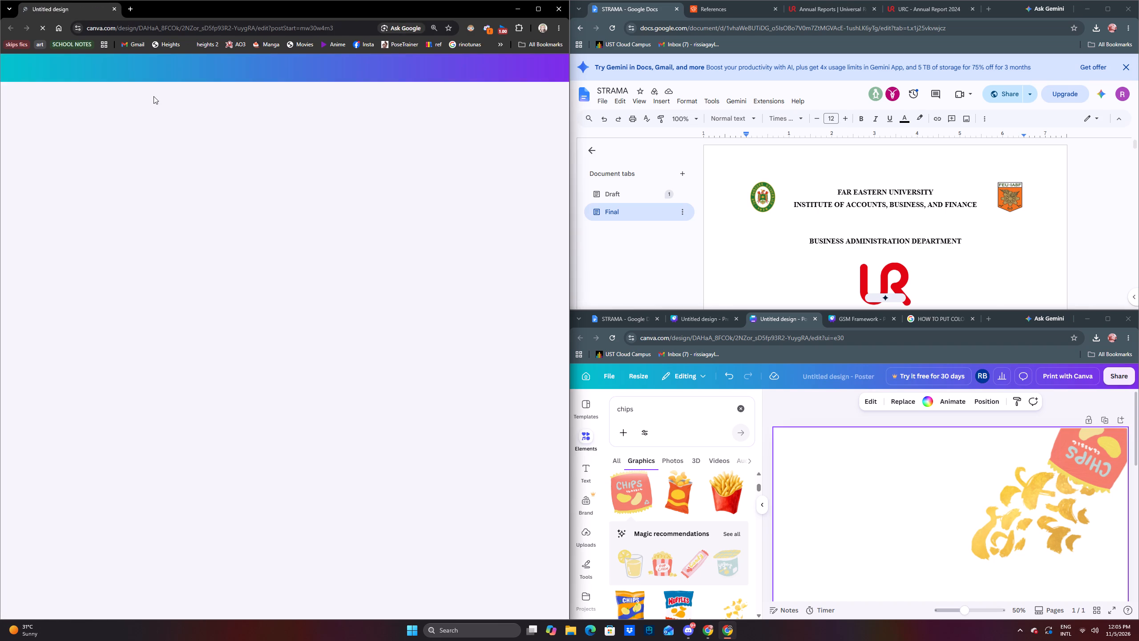
Arrange the second account's poster window in the left half beside the owner's poster, and close the separate STRAMA window.
drag(82, 9, 642, 71)
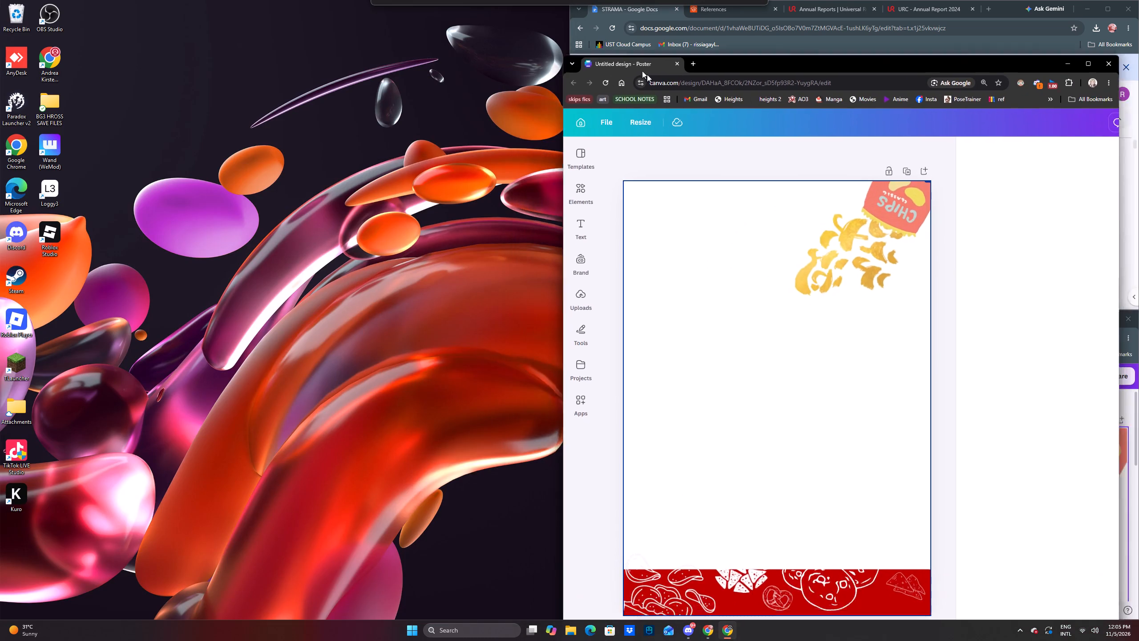
drag(642, 71, 439, 17)
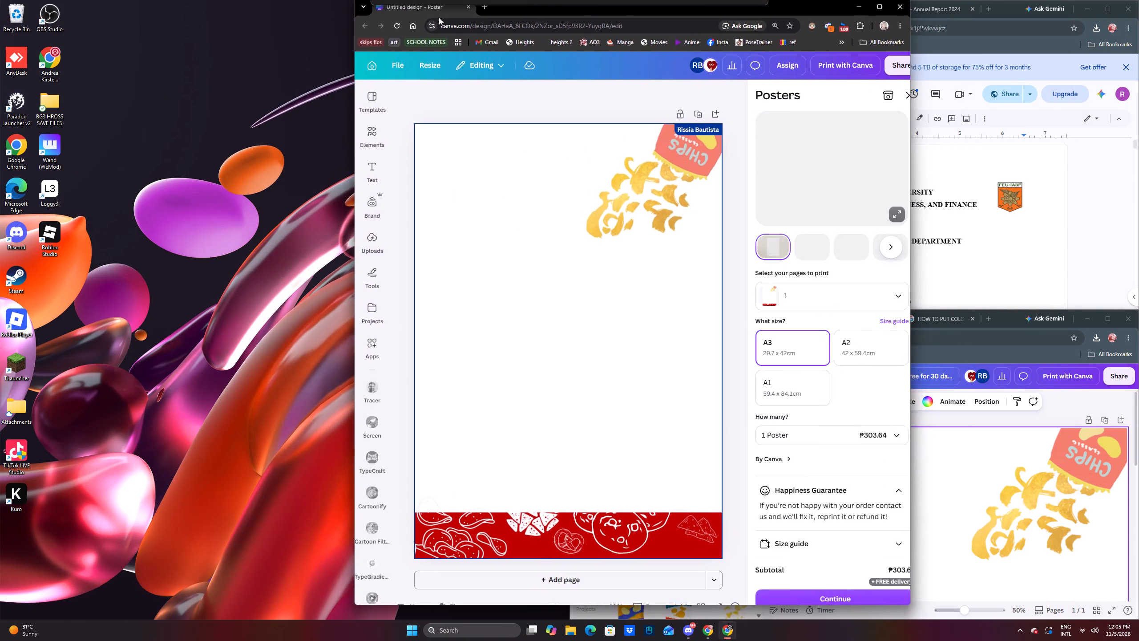
drag(439, 17, 391, 34)
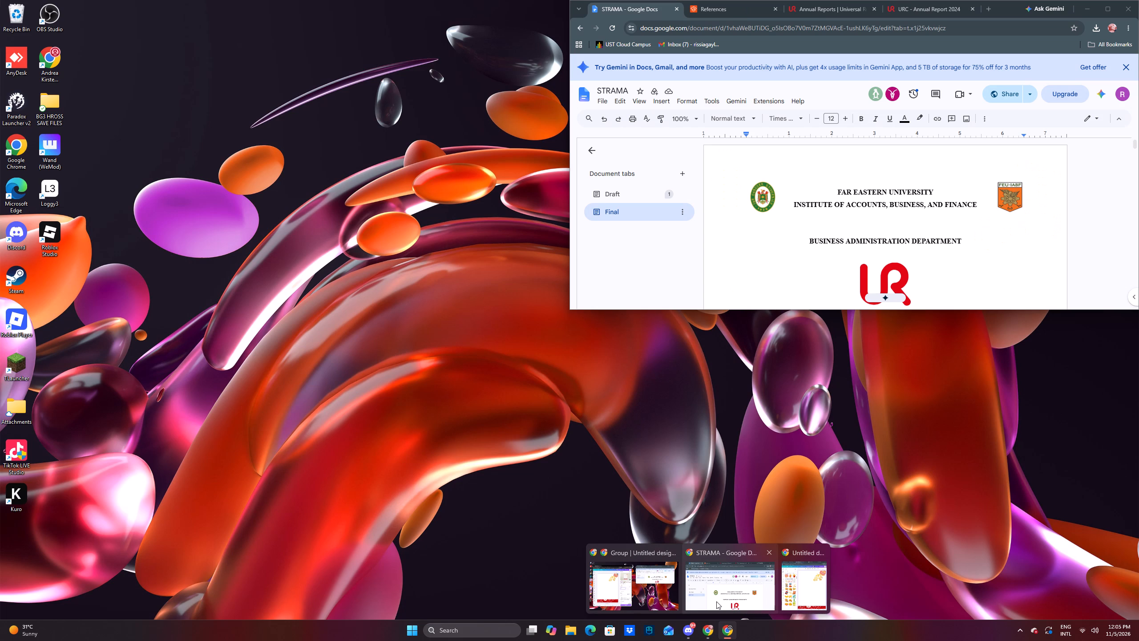
click(716, 601)
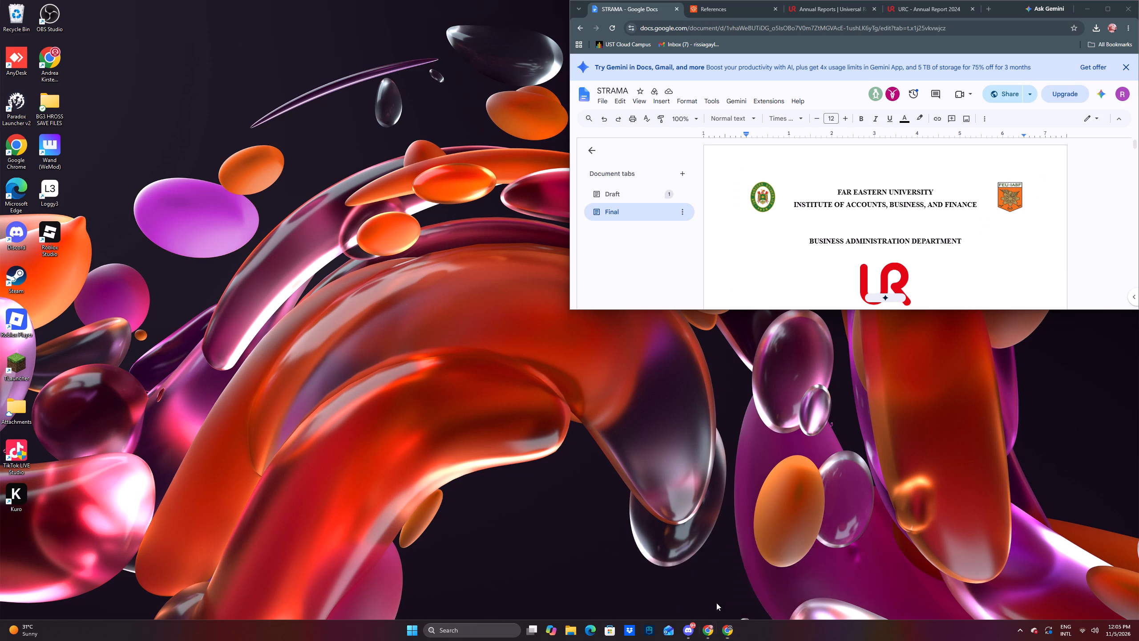
click(1131, 9)
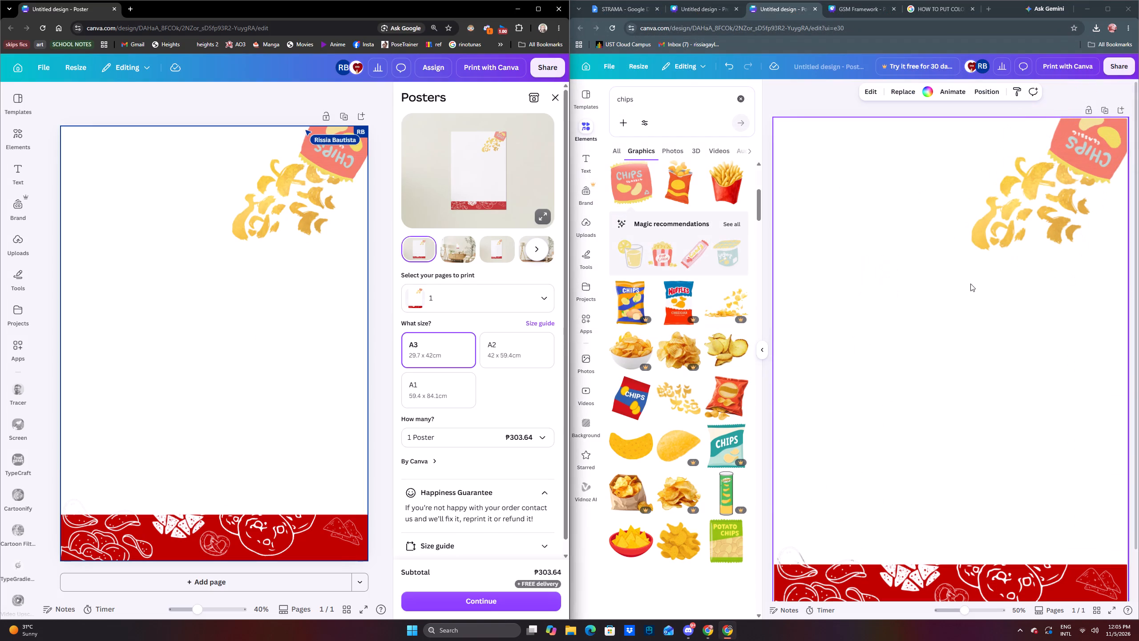
Duplicate the poster page from the second account's window.
scroll(933, 377, down, 3)
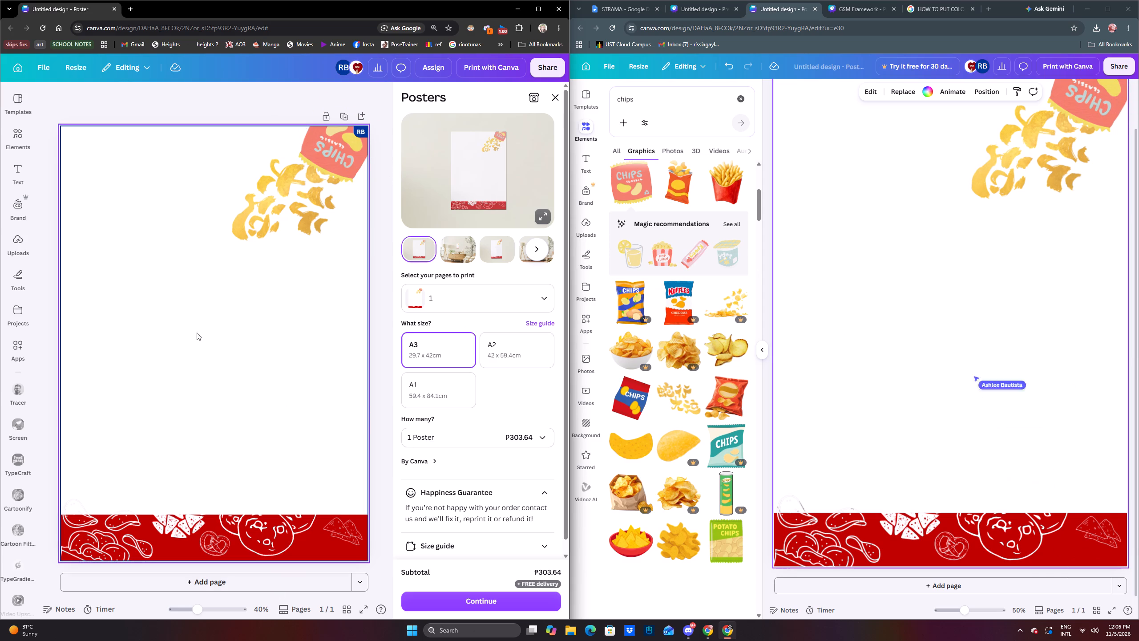
right_click(206, 385)
click(262, 462)
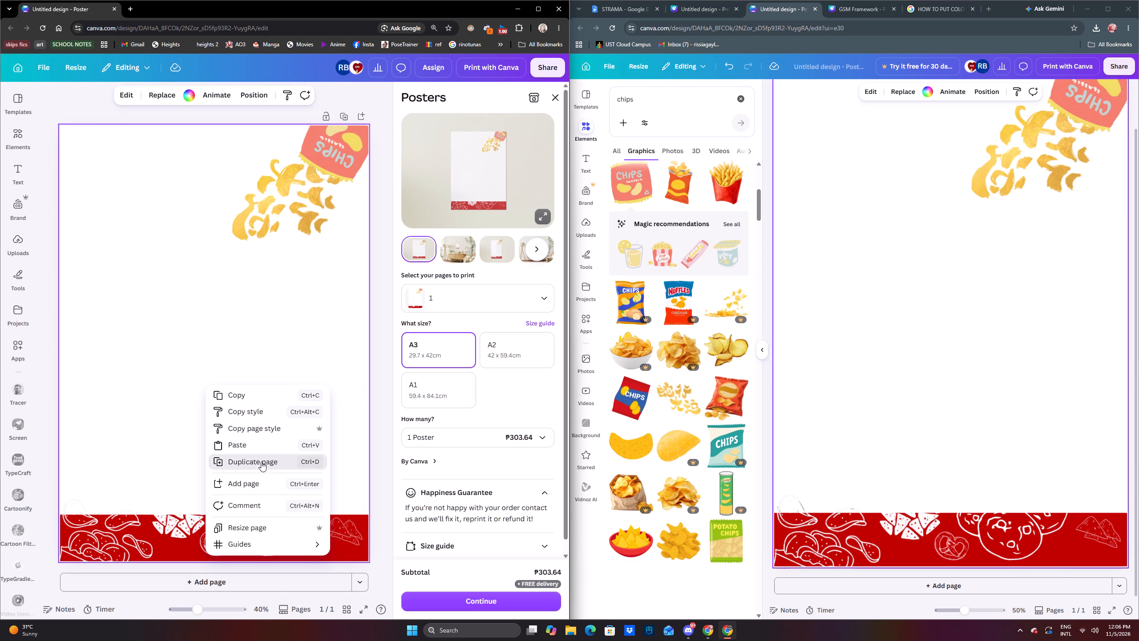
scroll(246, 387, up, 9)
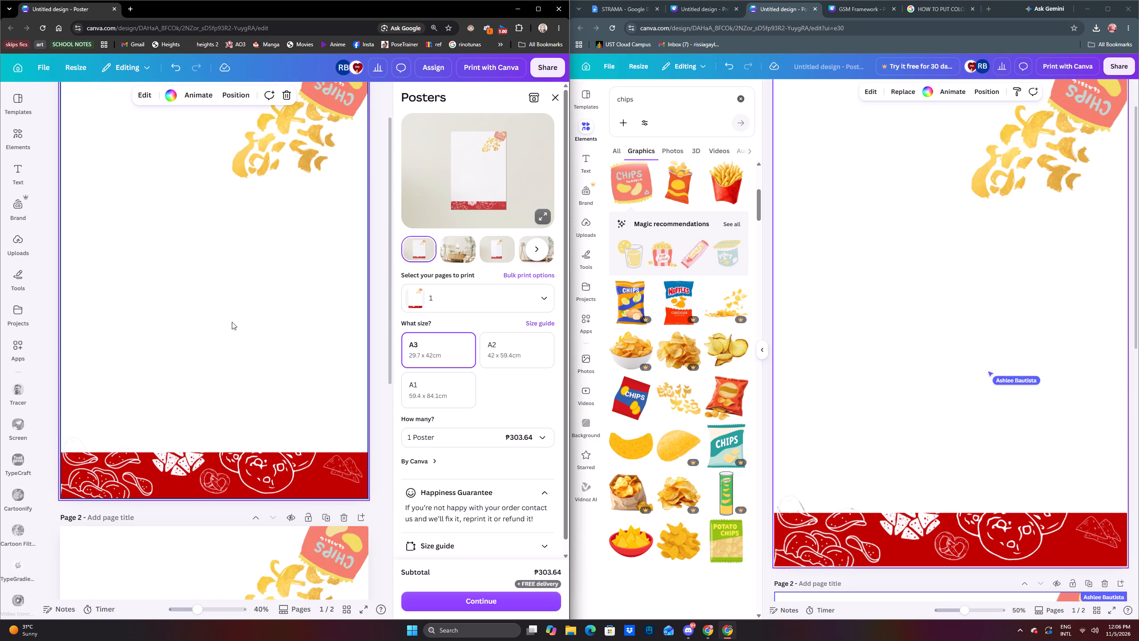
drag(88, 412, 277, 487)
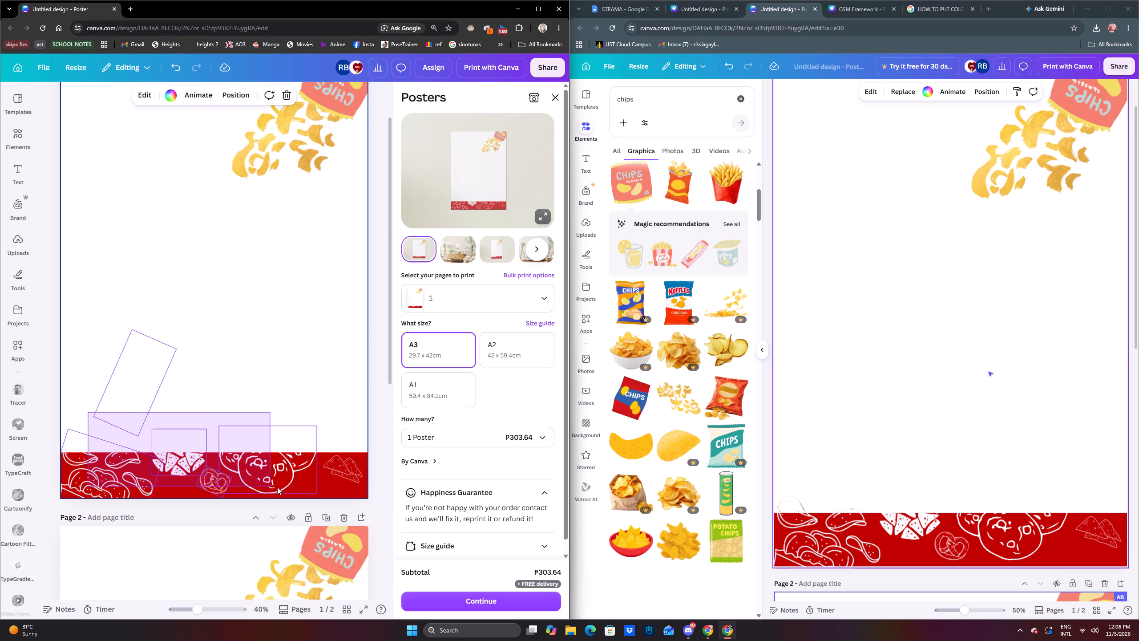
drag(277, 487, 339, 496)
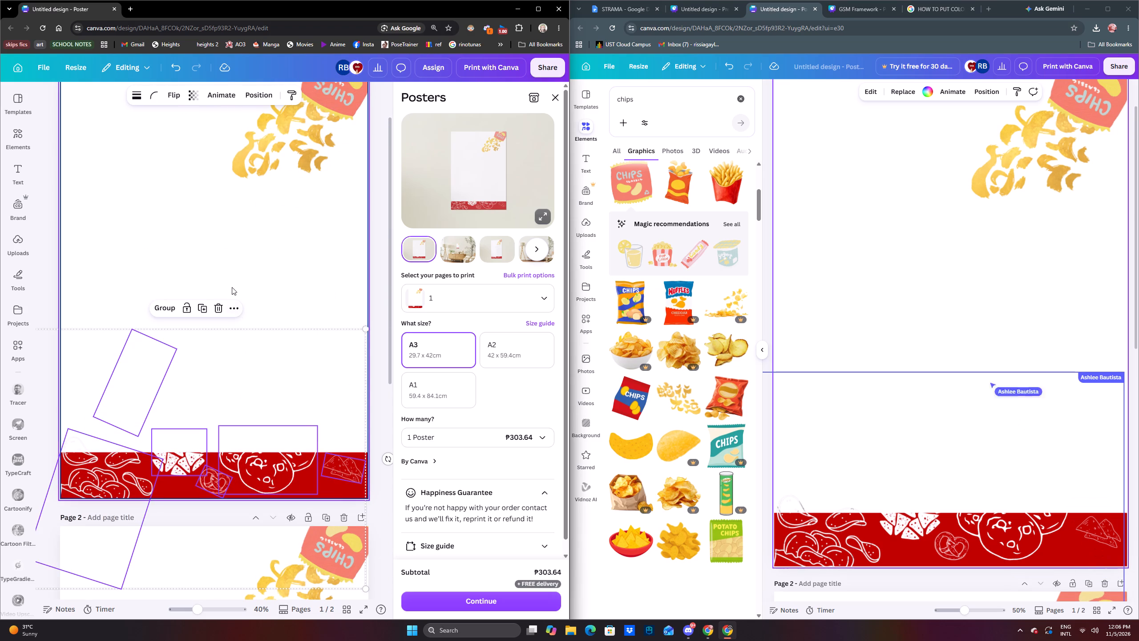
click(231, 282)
Search the web for "urc financial statements 2025" from the header-colour search tab and open Universal Robina's annual reports page.
click(704, 6)
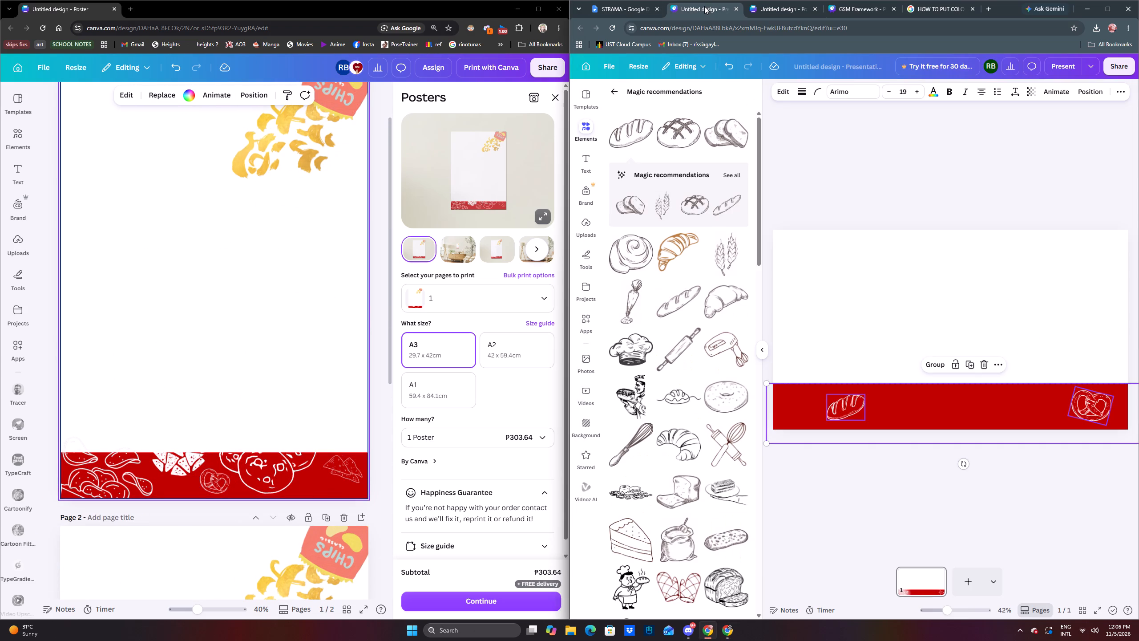
click(632, 3)
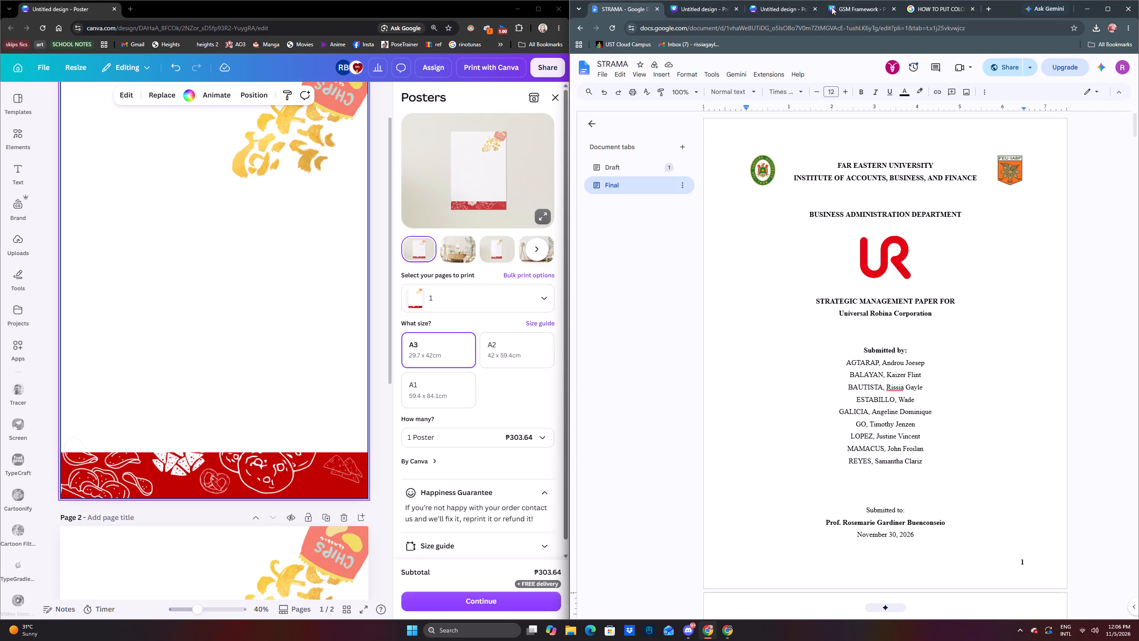
click(946, 4)
click(903, 30)
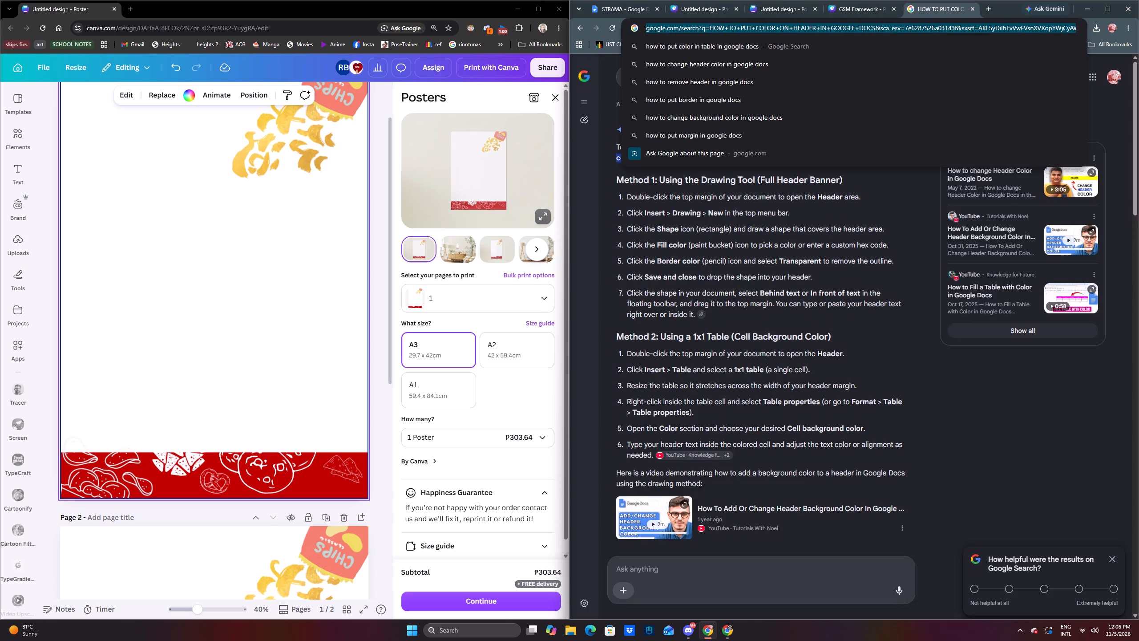
text(ur)
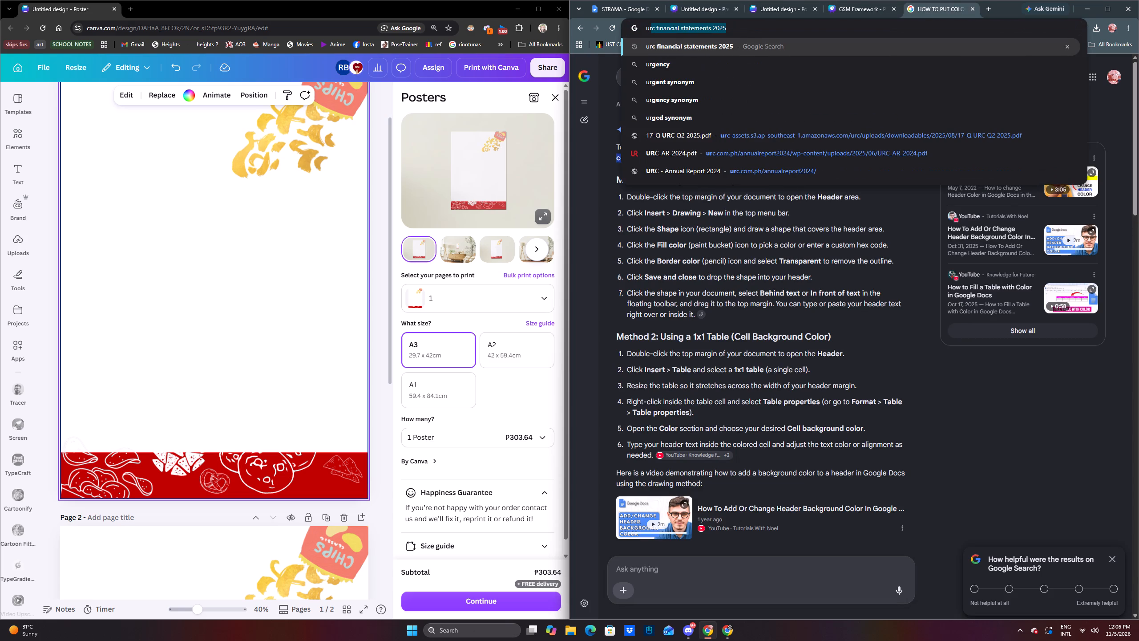
key(Return)
click(640, 150)
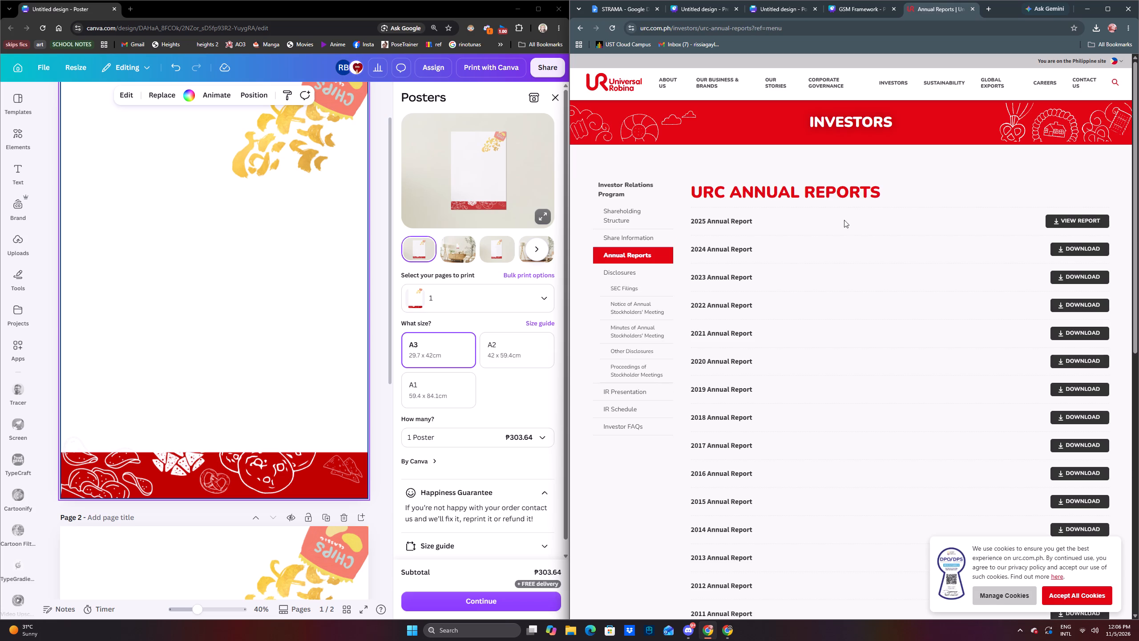
Try the 2025 Annual Report, close it, and open the 2024 Annual Report to view its cover artwork.
click(730, 224)
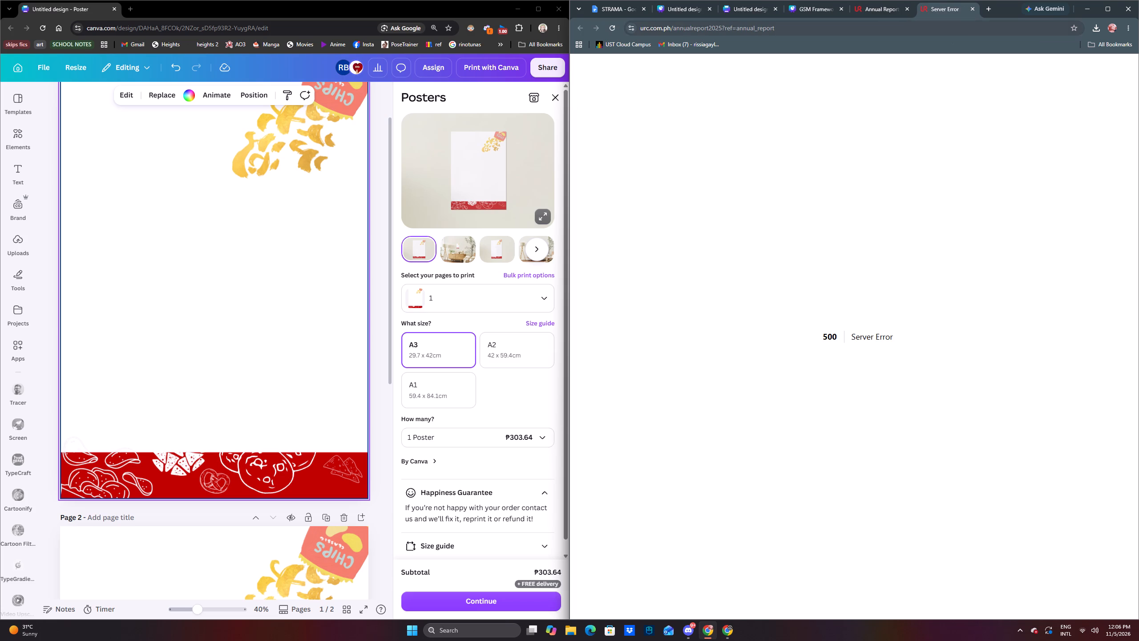
click(971, 12)
click(729, 250)
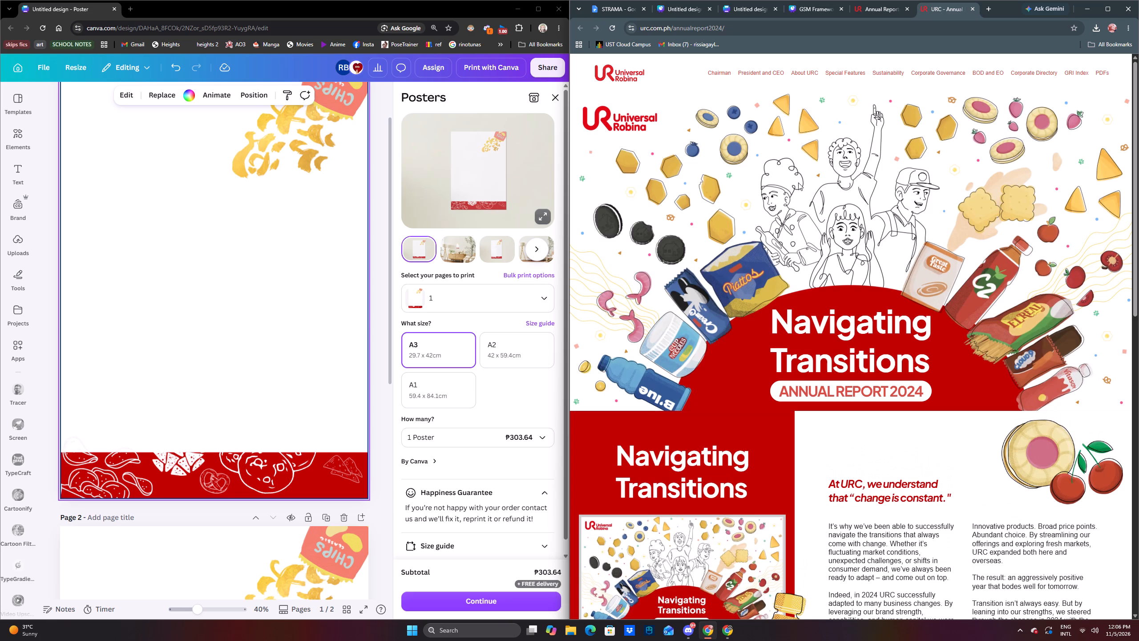
click(868, 205)
scroll(189, 270, up, 2)
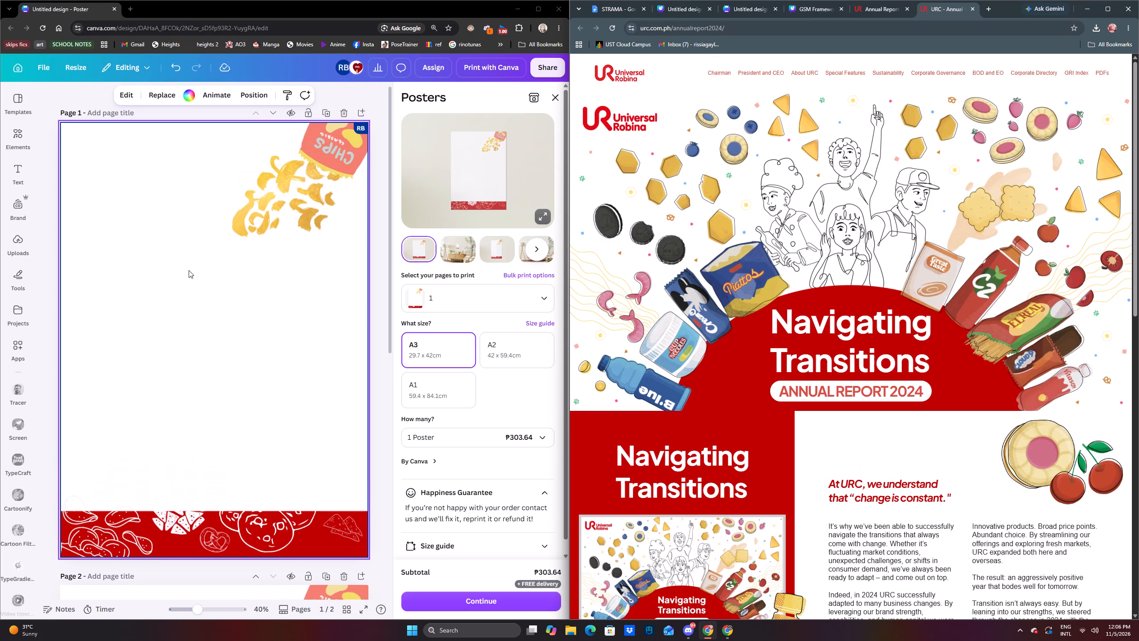
click(623, 7)
click(945, 11)
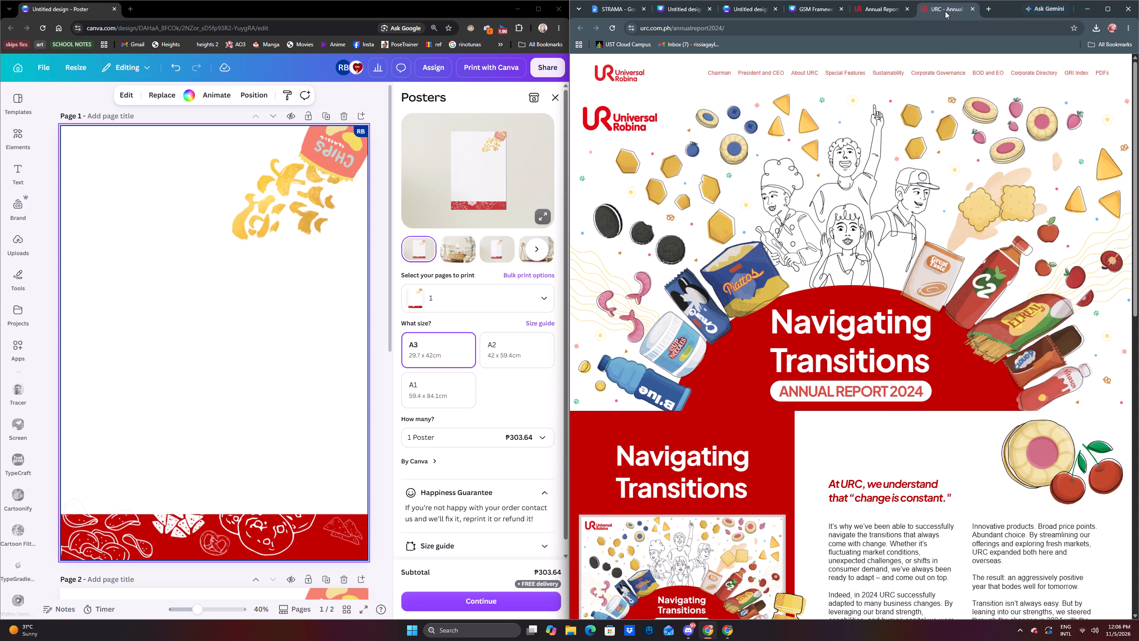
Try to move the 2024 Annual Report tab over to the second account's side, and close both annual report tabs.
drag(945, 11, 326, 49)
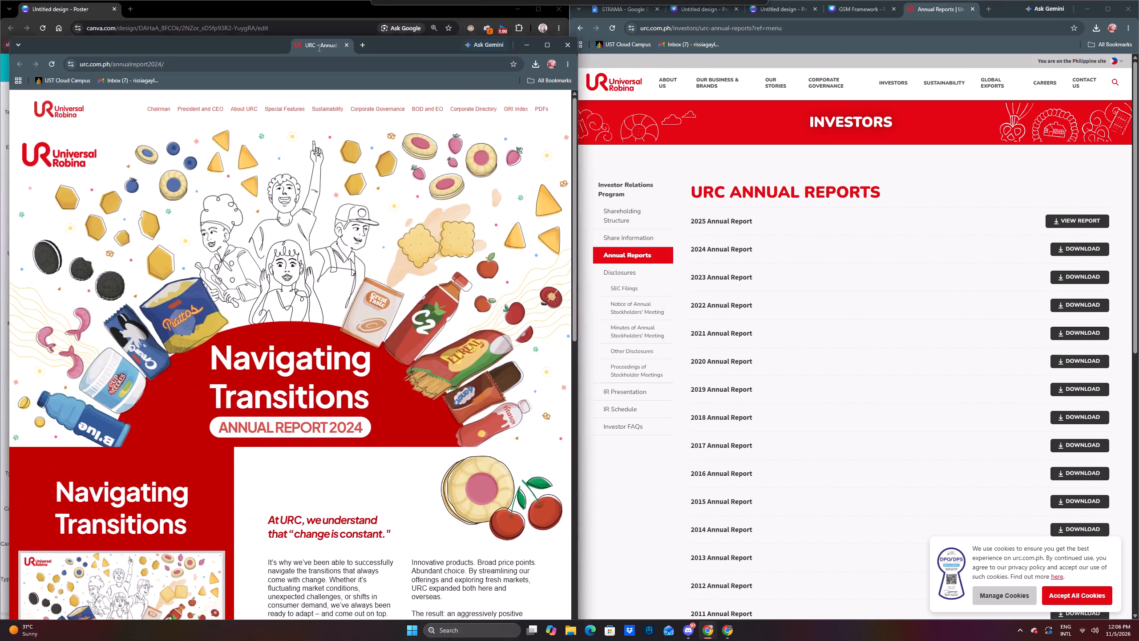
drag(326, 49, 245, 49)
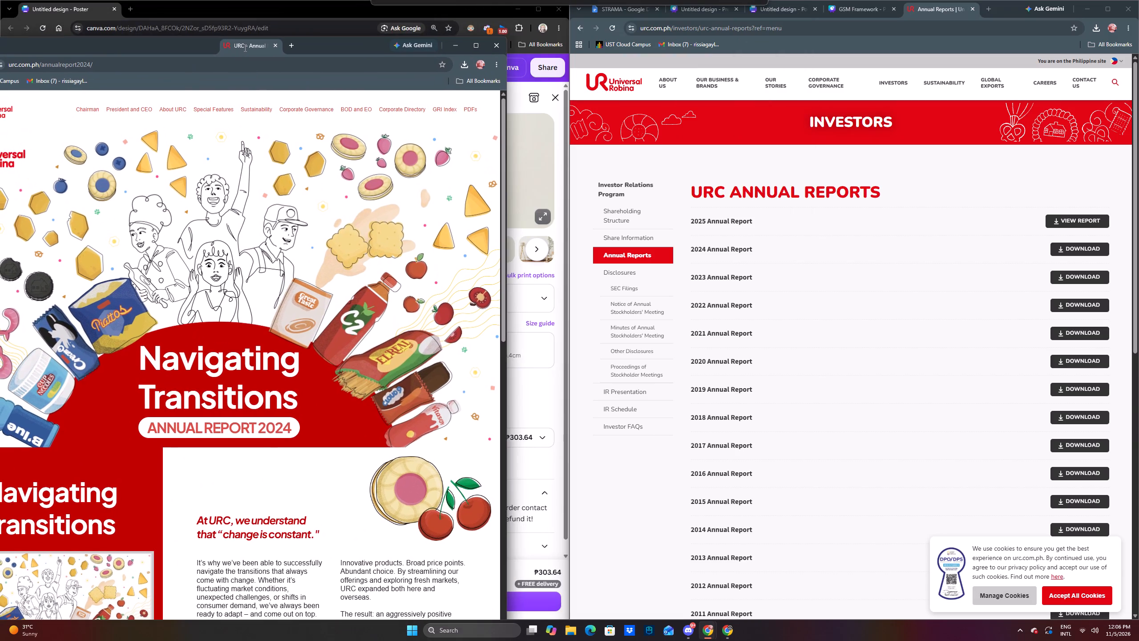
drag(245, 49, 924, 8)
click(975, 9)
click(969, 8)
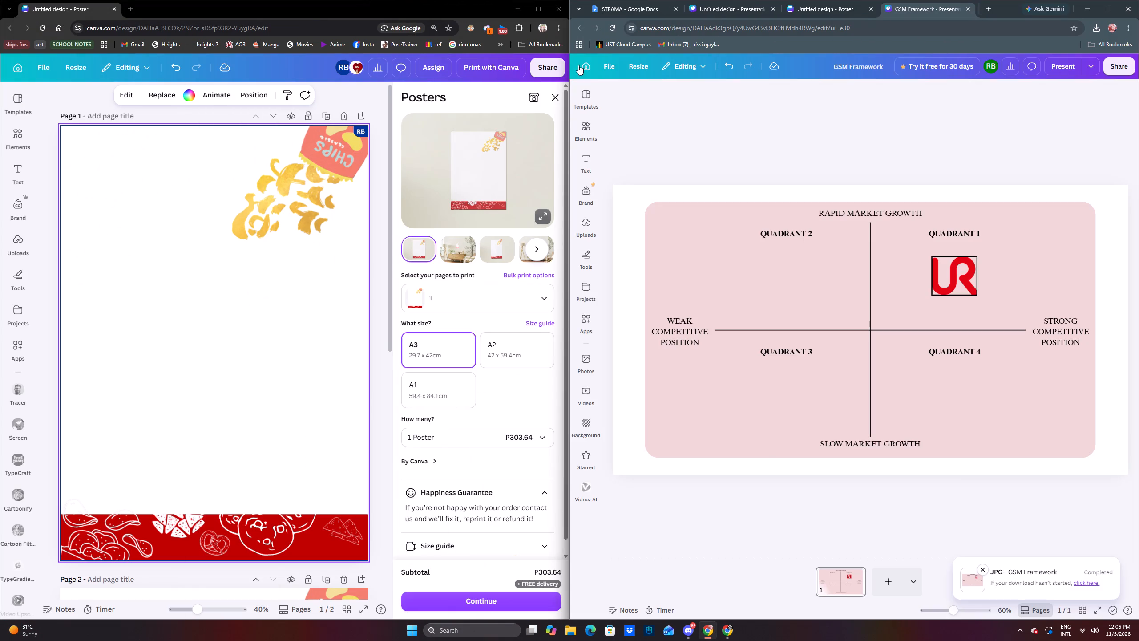
Close the second account's window, reopen Chrome under the cinders profile in the left half, and restore the recently closed poster.
click(114, 8)
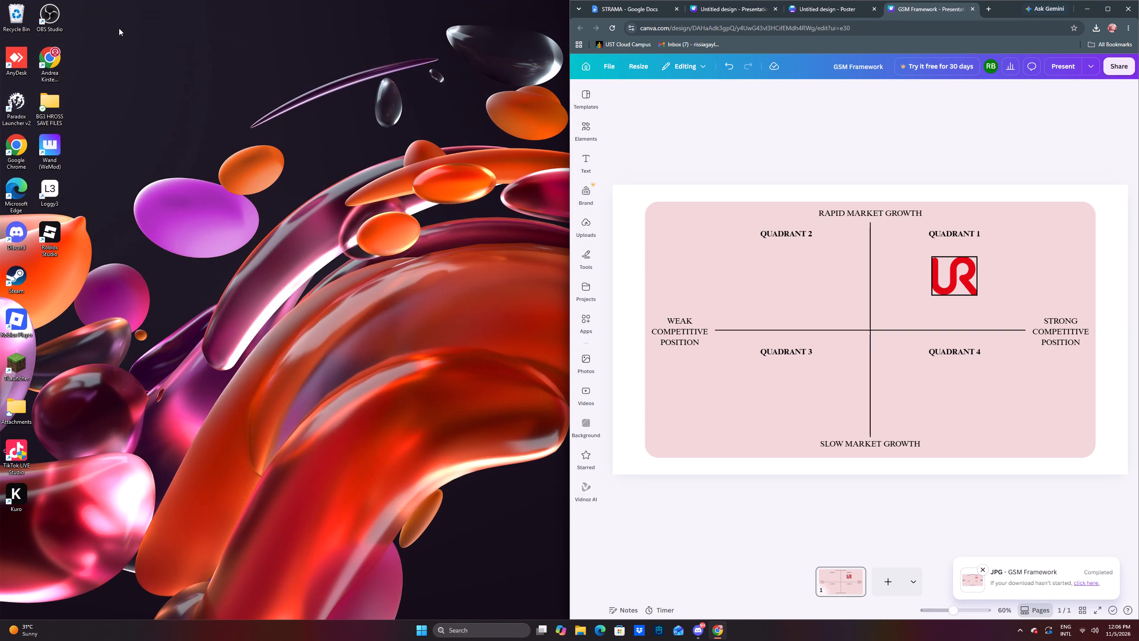
double_click(15, 147)
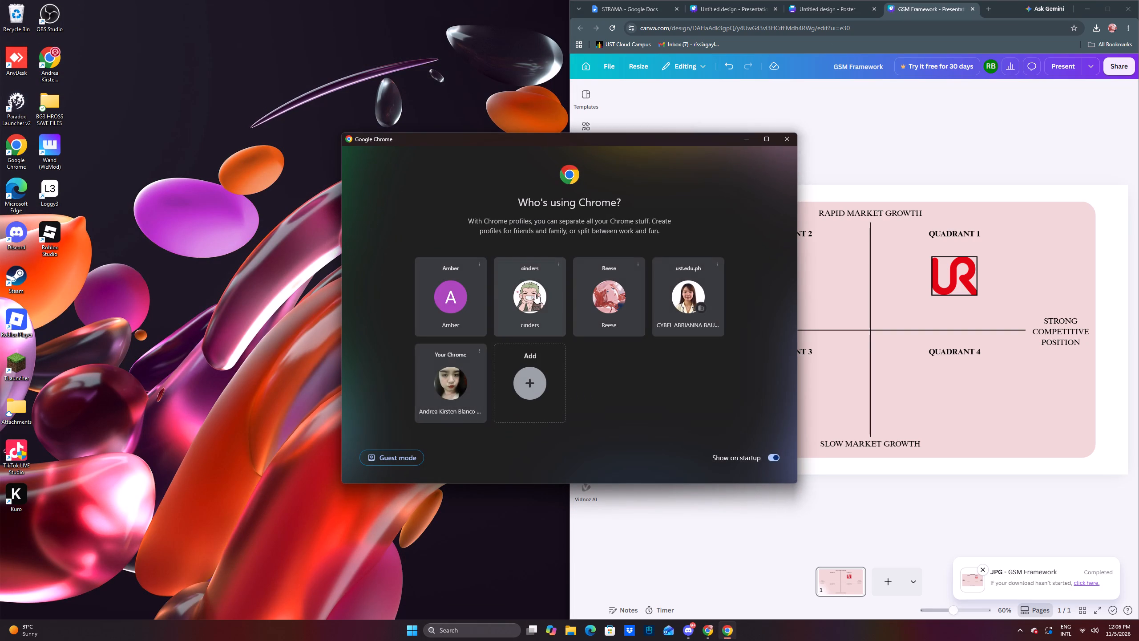
click(535, 294)
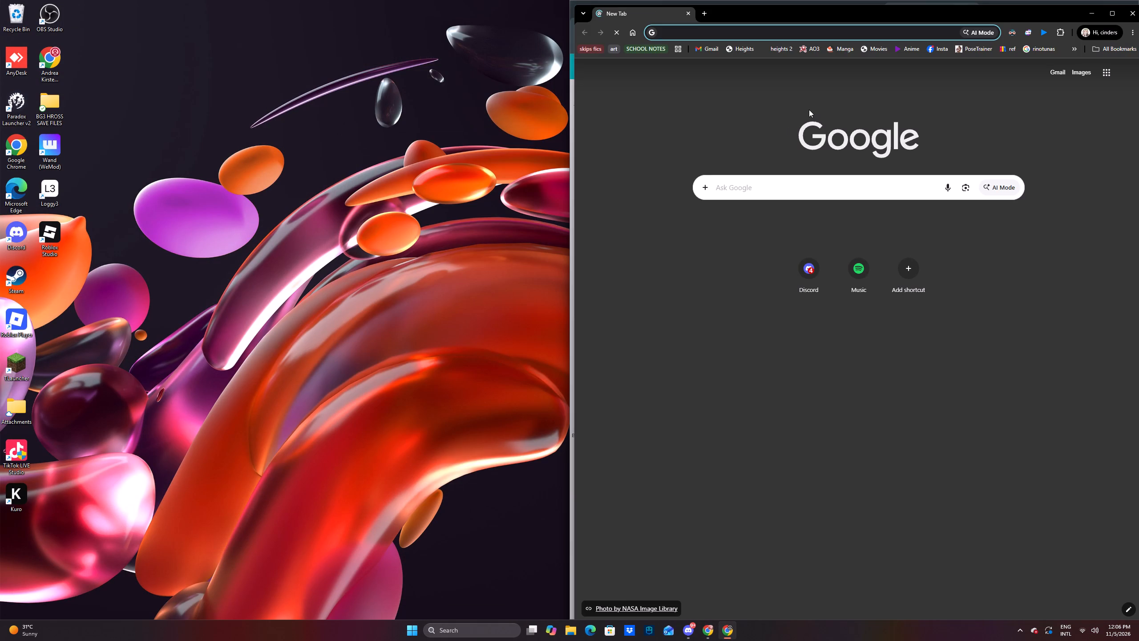
drag(991, 12, 390, 25)
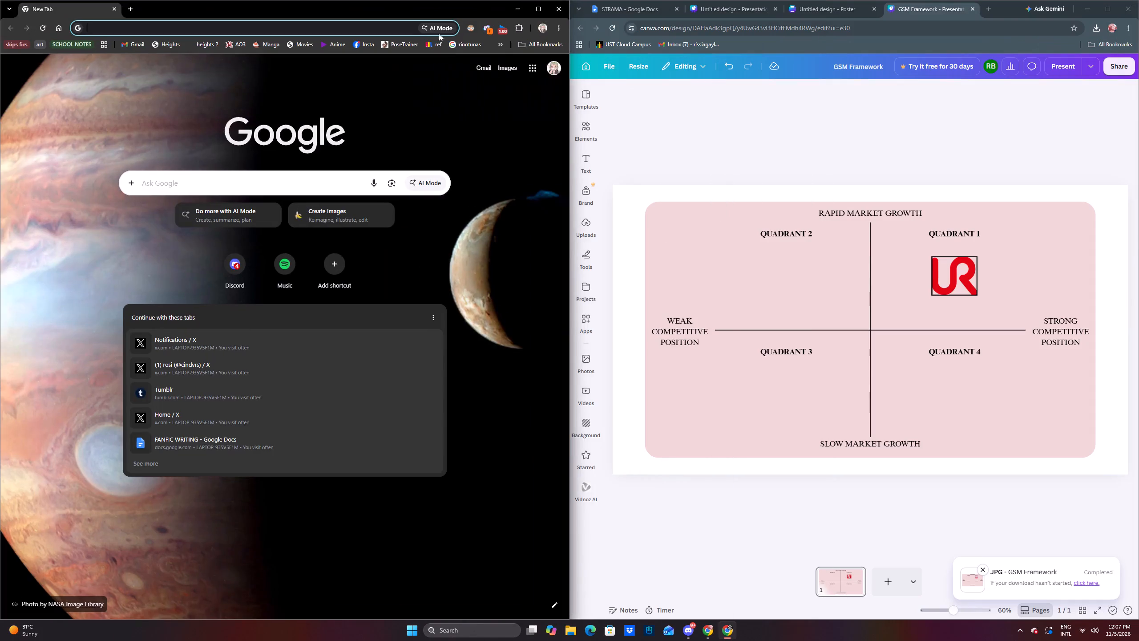
click(559, 28)
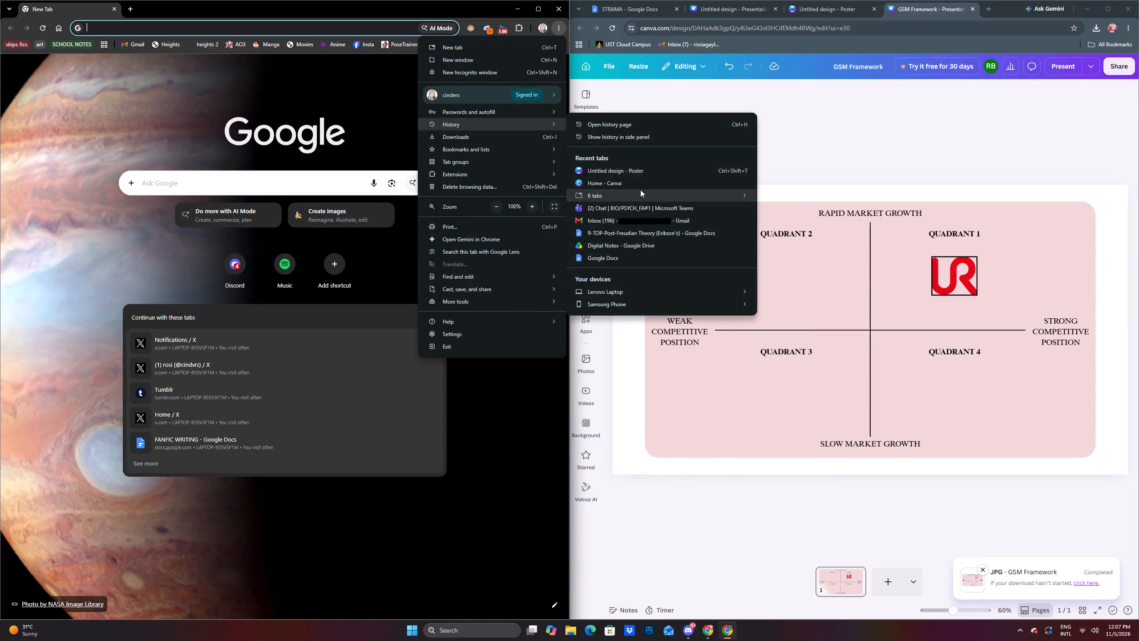
click(624, 173)
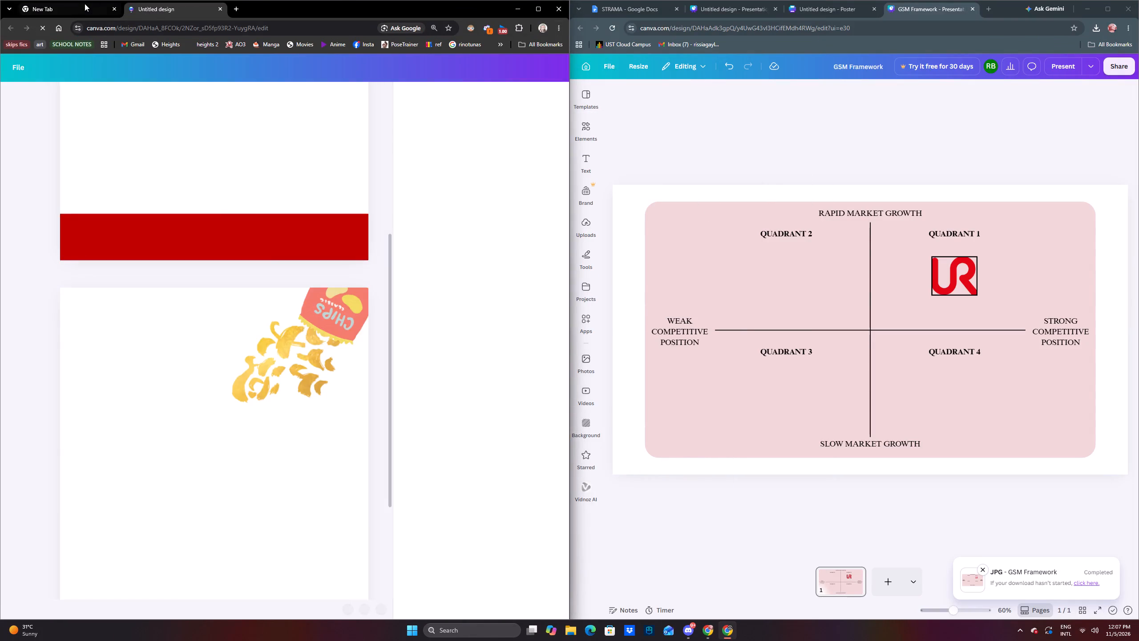
Search the web for "urc financial statements 2025" in the blank tab beside the poster and open Universal Robina's Annual Reports result.
click(85, 8)
text(urc)
key(space)
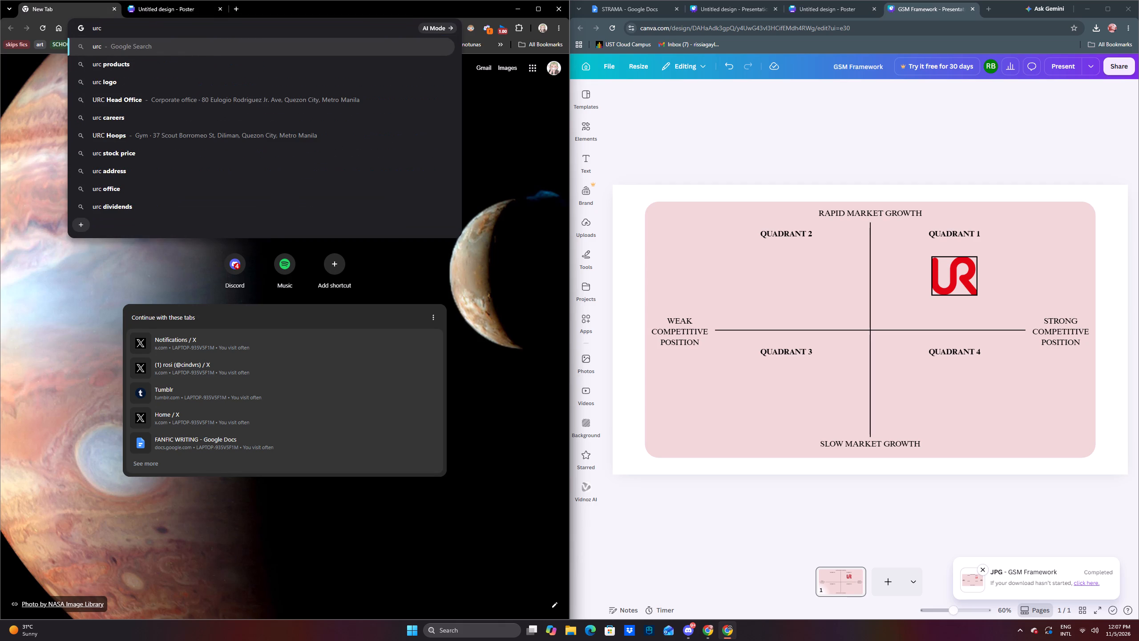
text(financ)
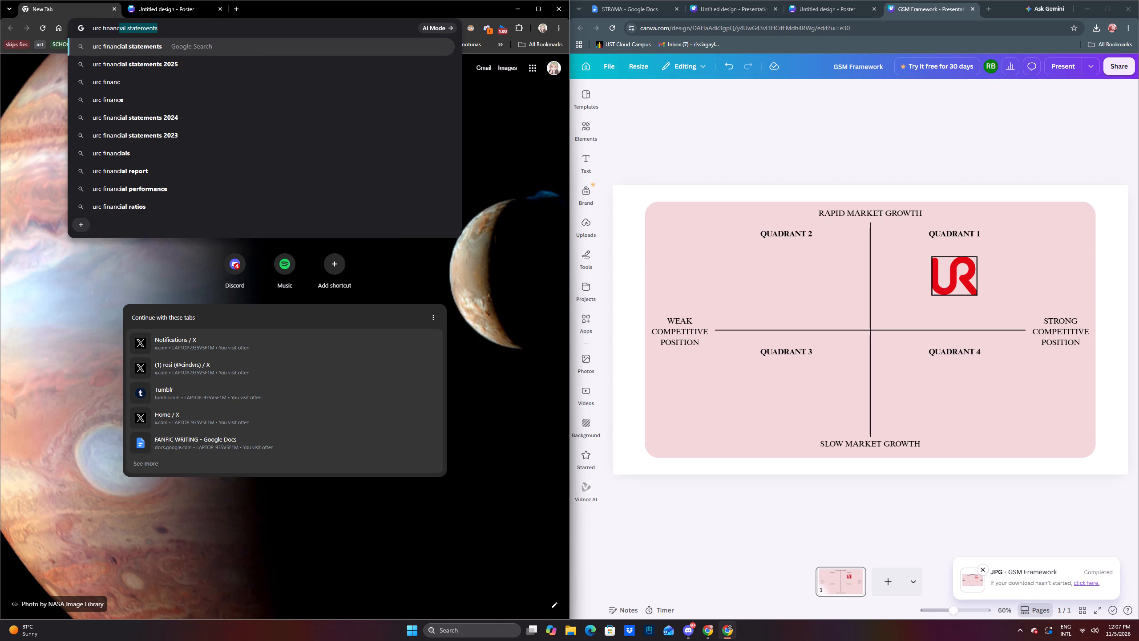
key(Down)
key(Return)
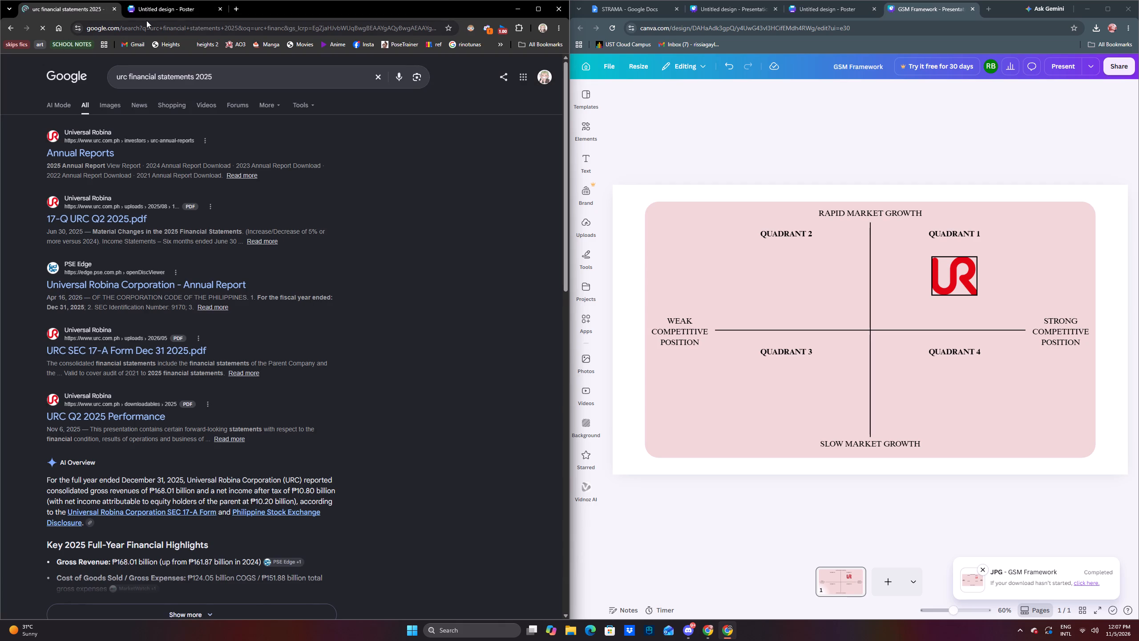
click(102, 149)
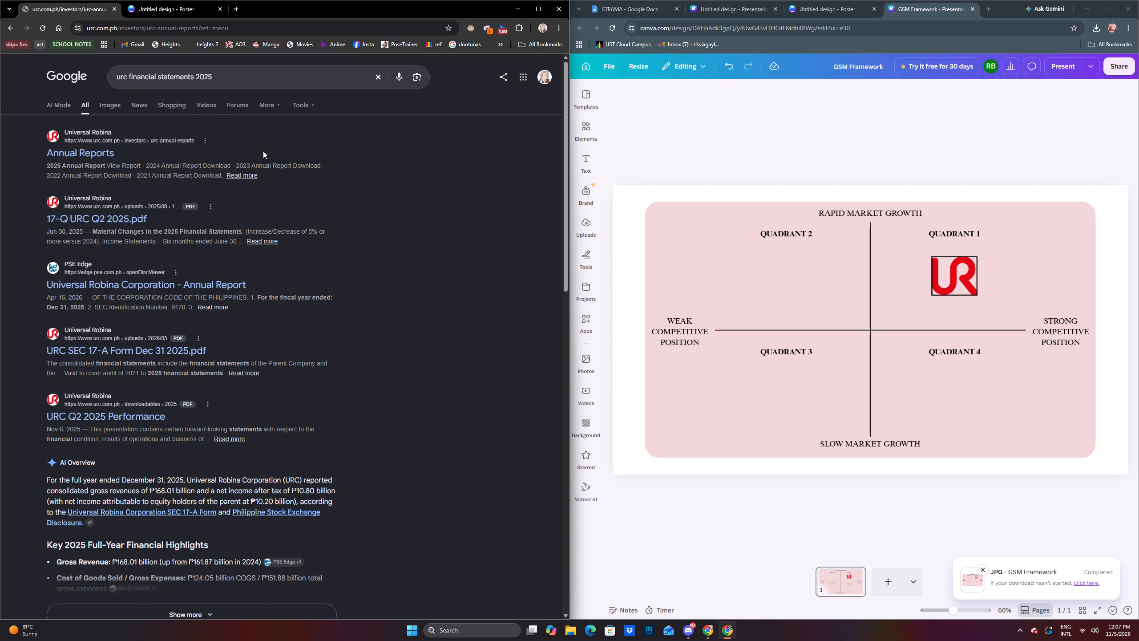
Place the poster tab ahead of the annual reports tab and reload the Annual Reports page from the search results.
drag(170, 9, 73, 7)
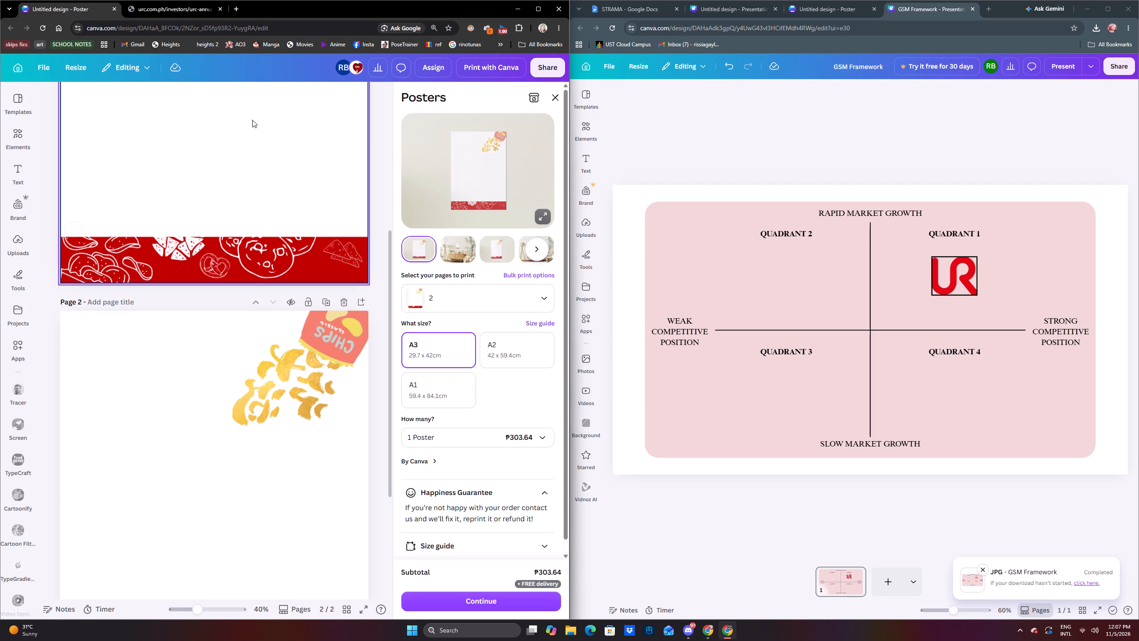
click(165, 13)
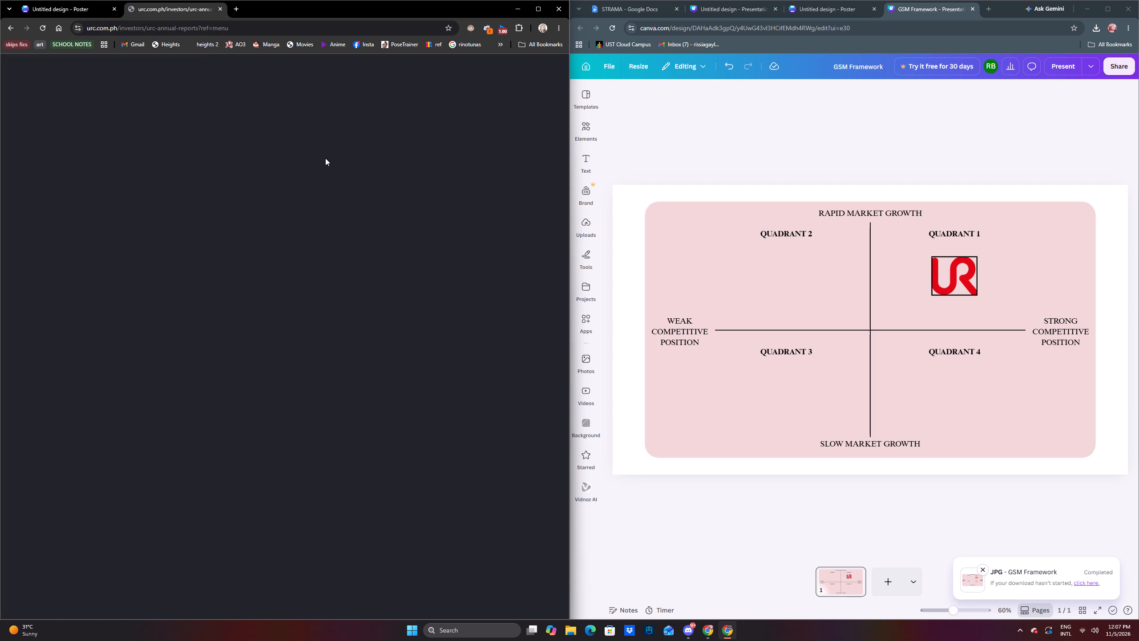
click(190, 6)
click(76, 12)
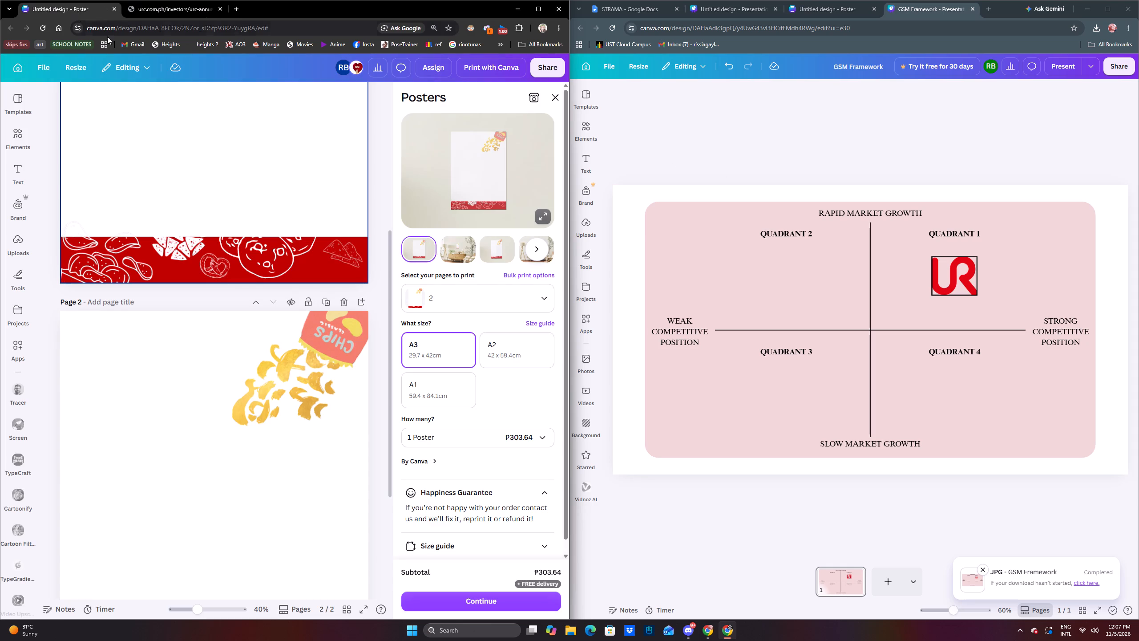
click(145, 12)
double_click(218, 126)
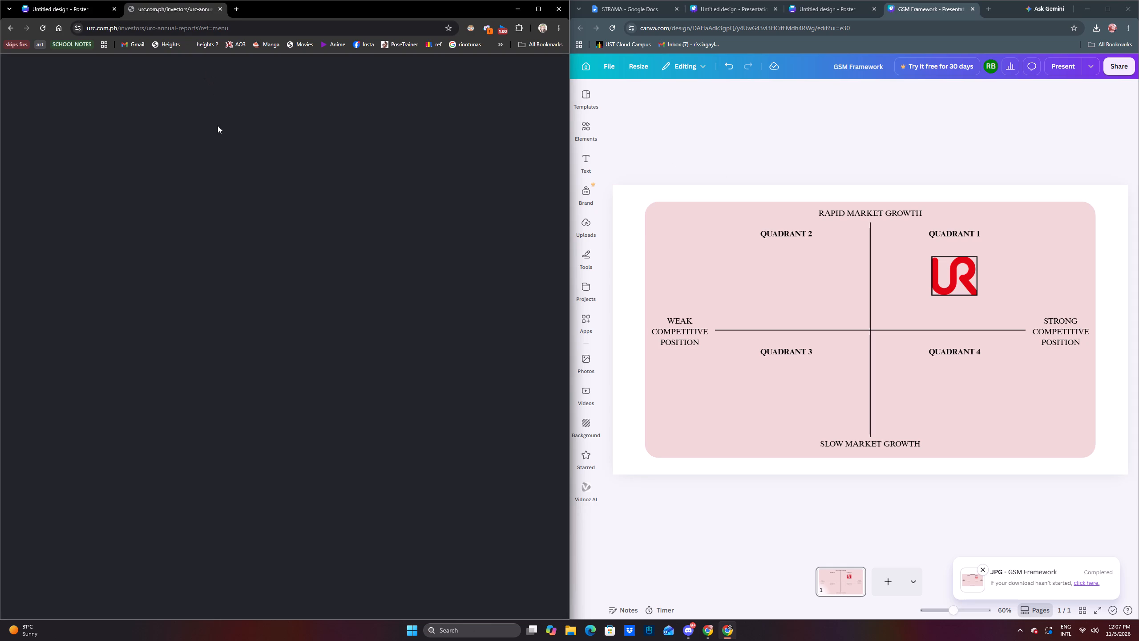
click(4, 25)
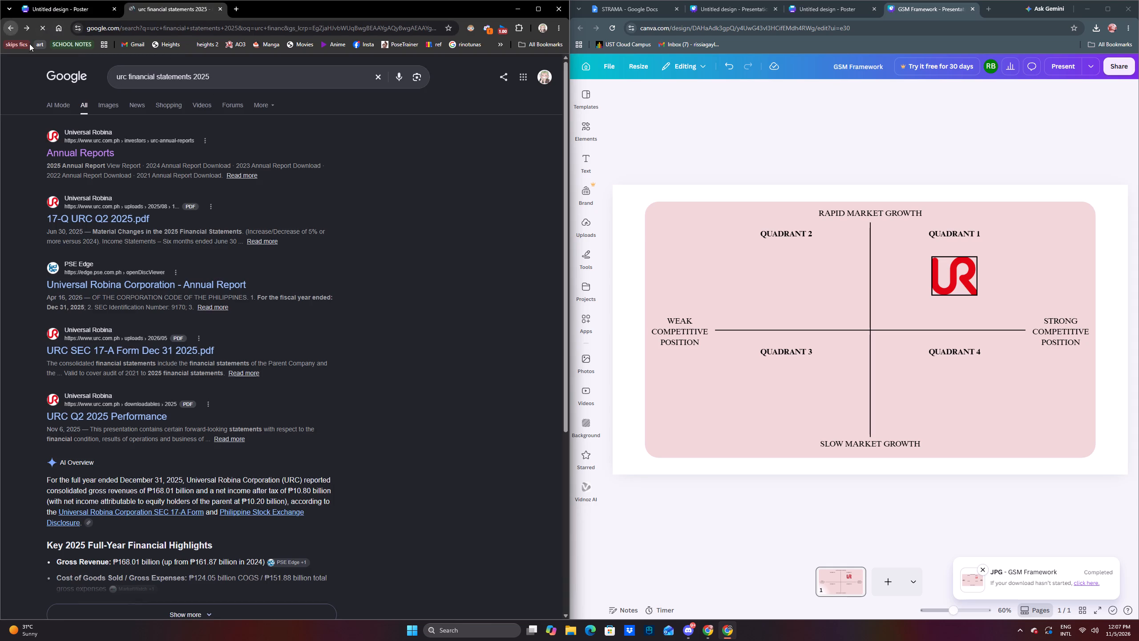
click(90, 152)
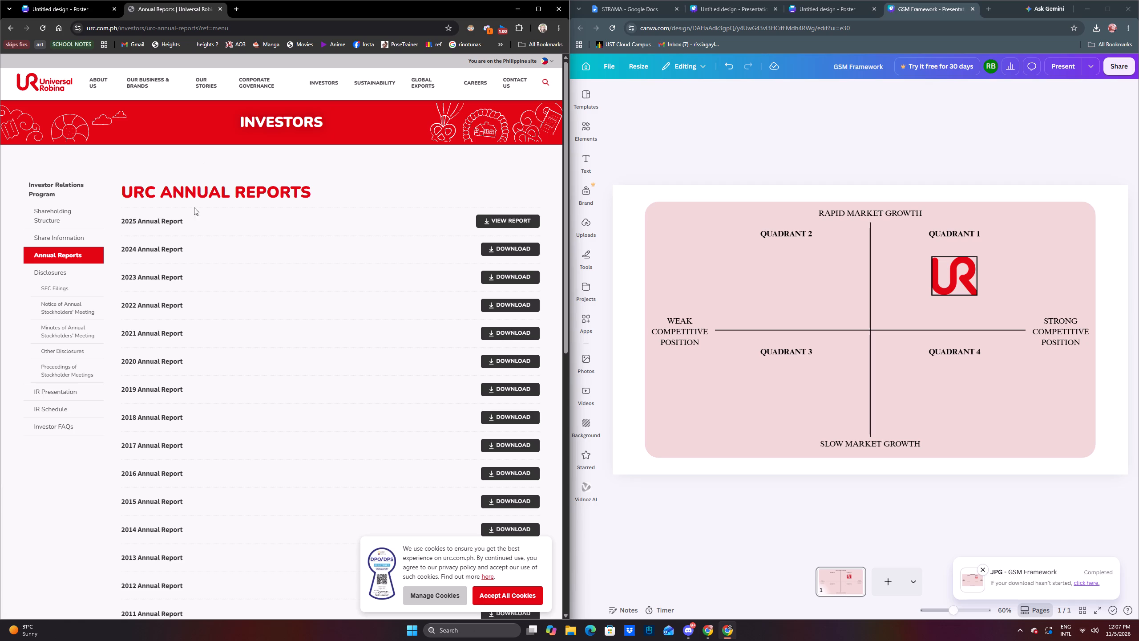
Open the 2024 Annual Report and close the tab listing all annual reports.
click(170, 252)
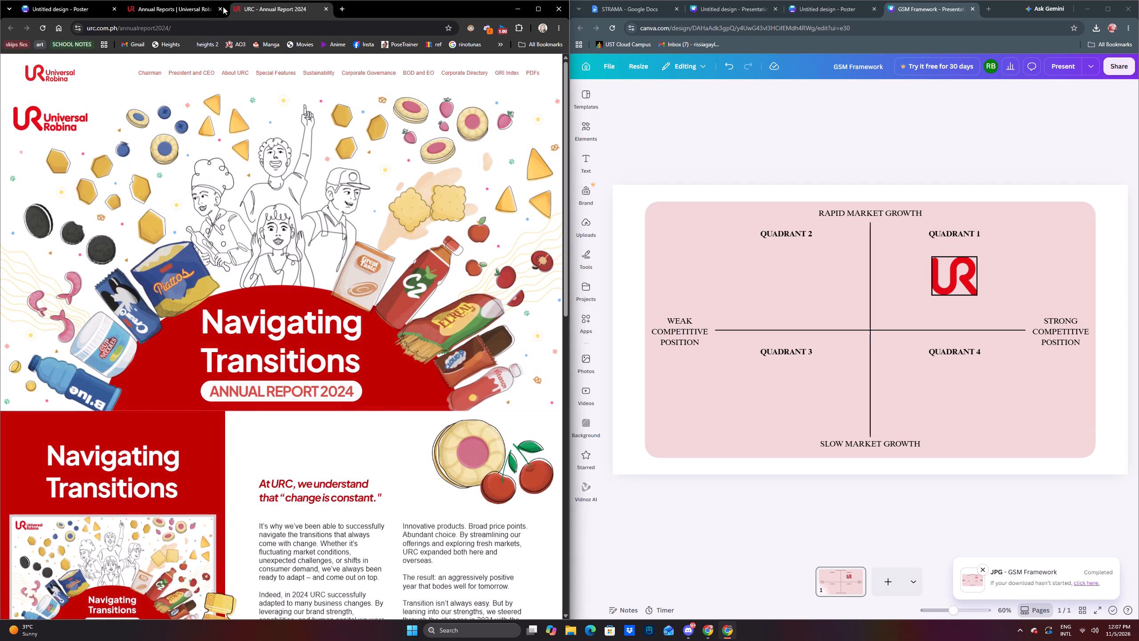
click(222, 8)
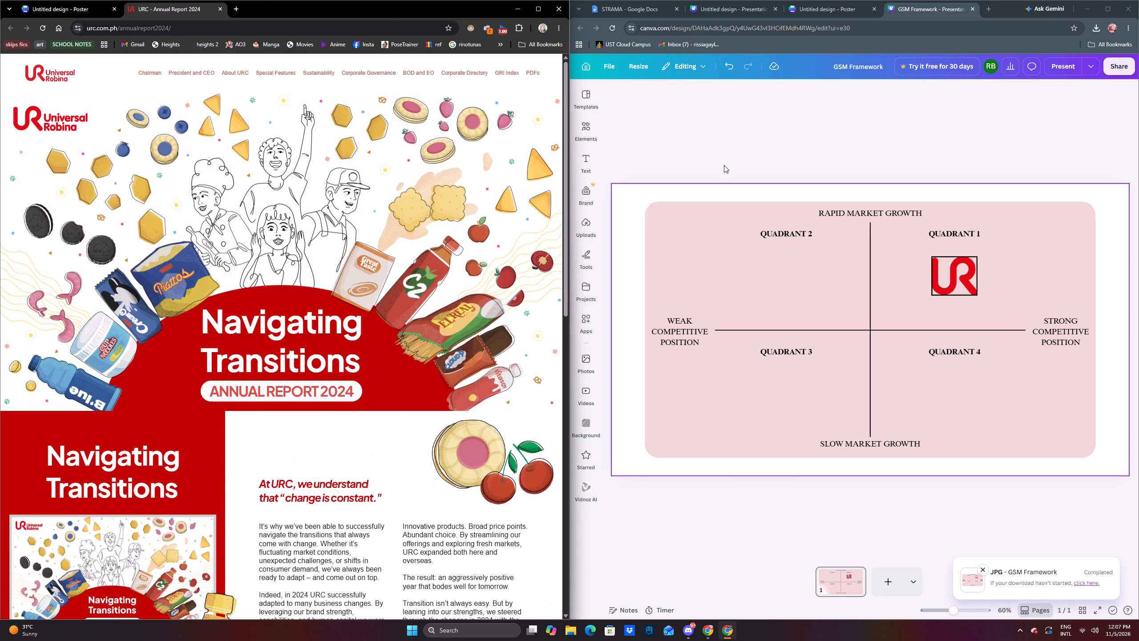
Go from the untitled presentation to the Canva home page and move that red-footer presentation to Trash.
click(741, 6)
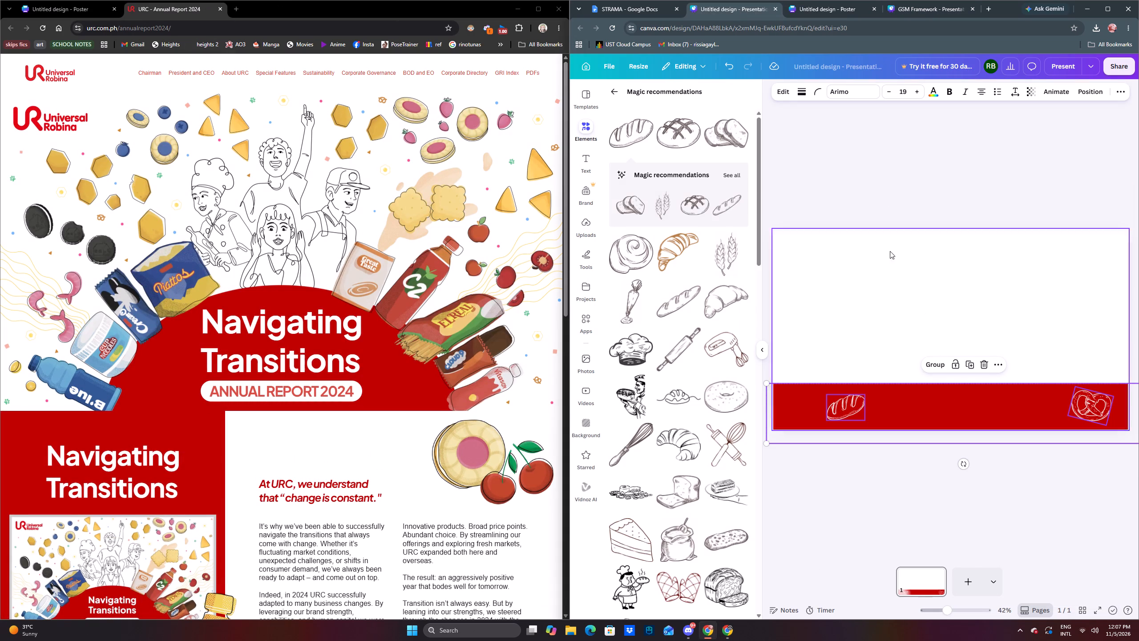
click(807, 5)
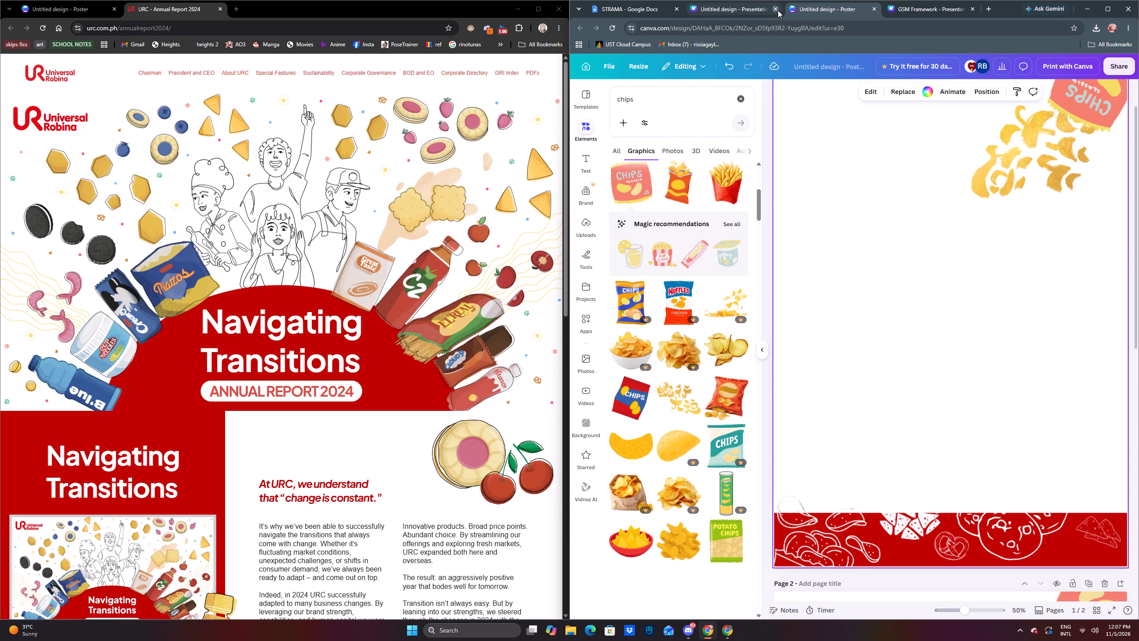
click(745, 11)
click(584, 70)
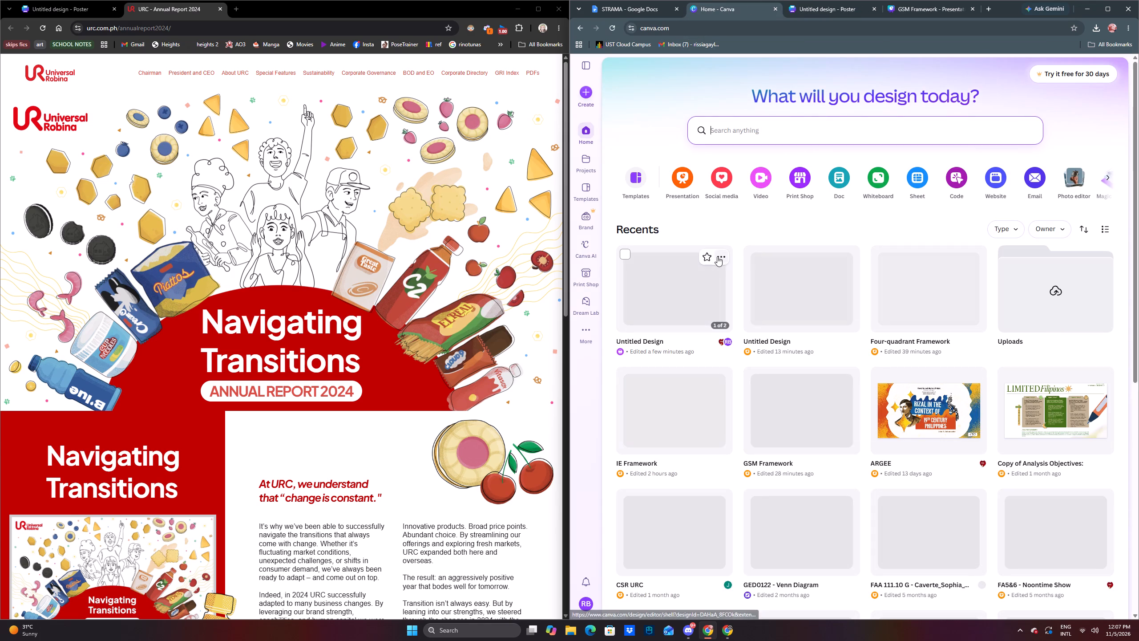
click(720, 256)
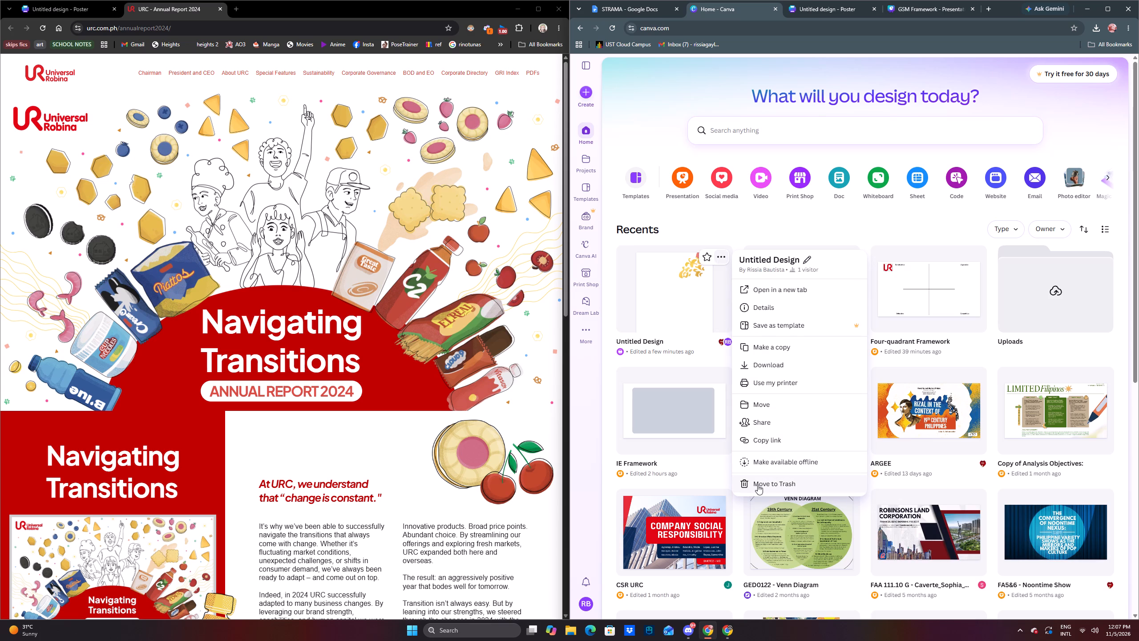
click(722, 260)
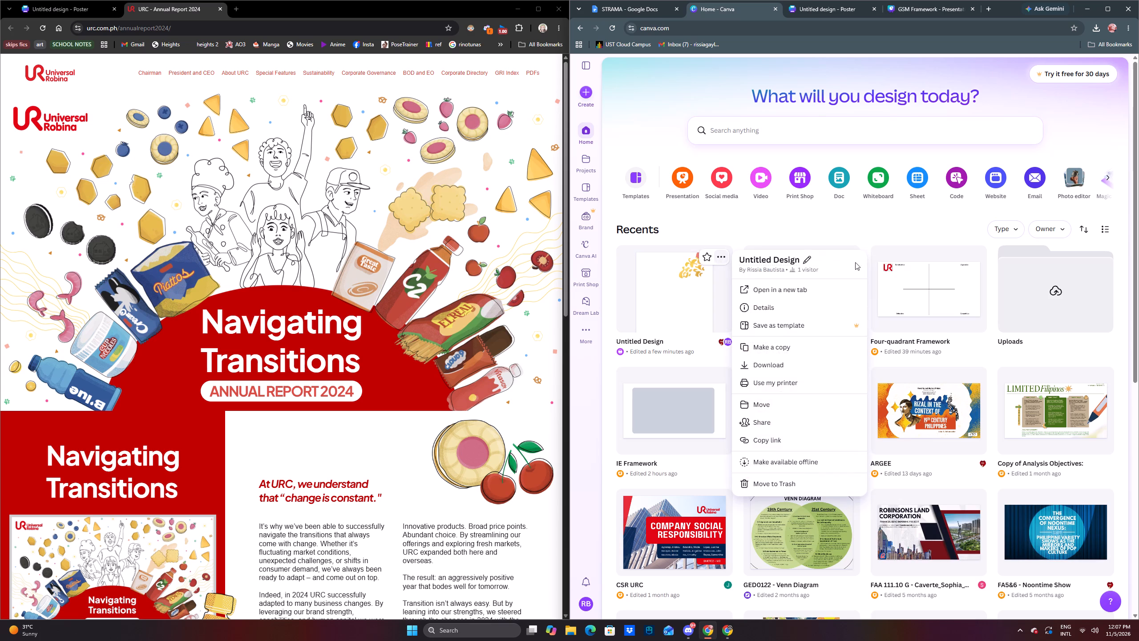
click(847, 219)
click(845, 256)
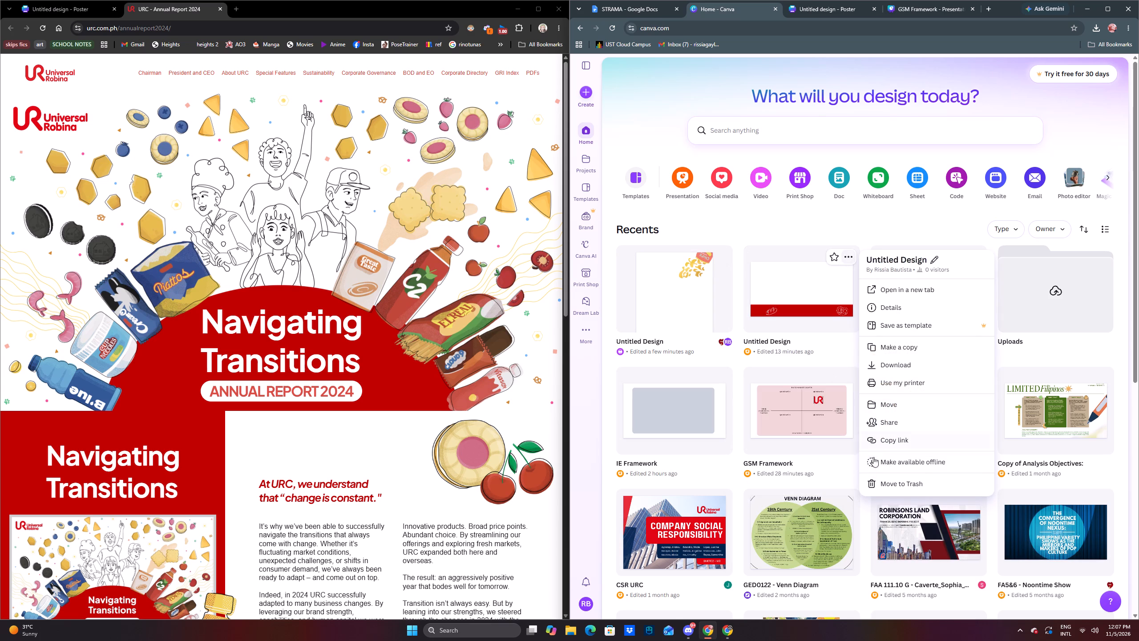
click(871, 479)
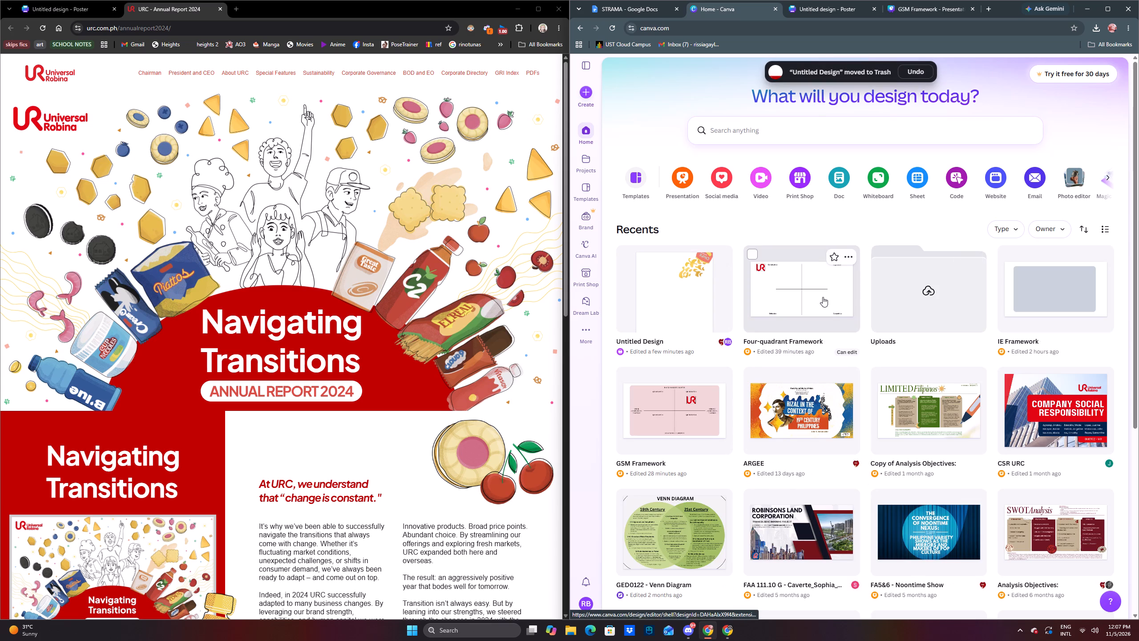
Move the IE Framework design to Trash.
click(1102, 257)
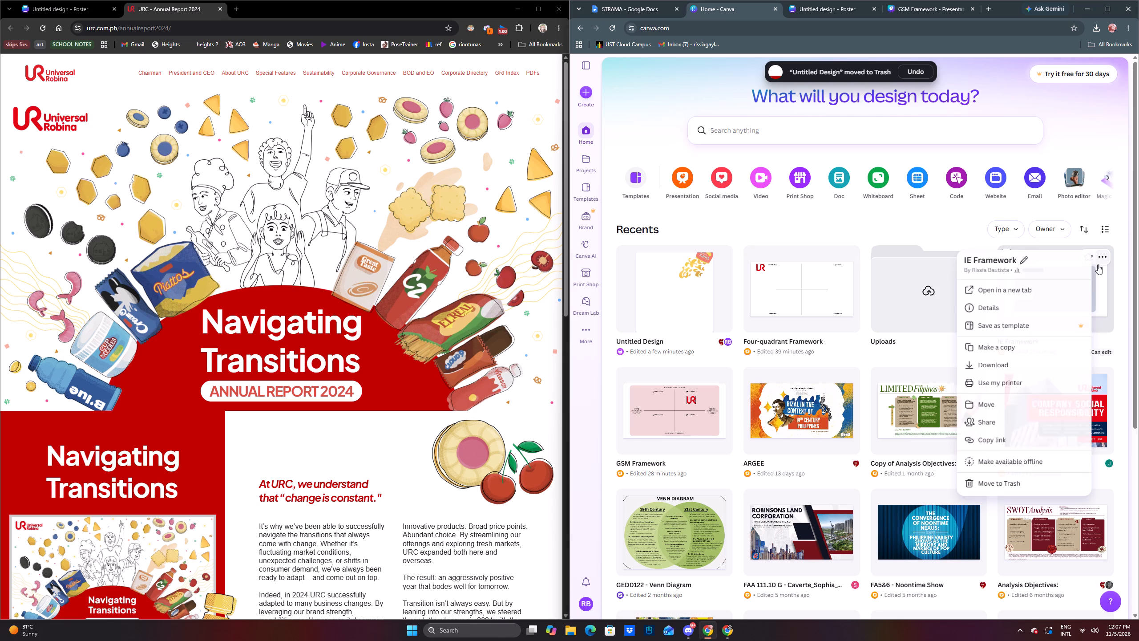
click(990, 482)
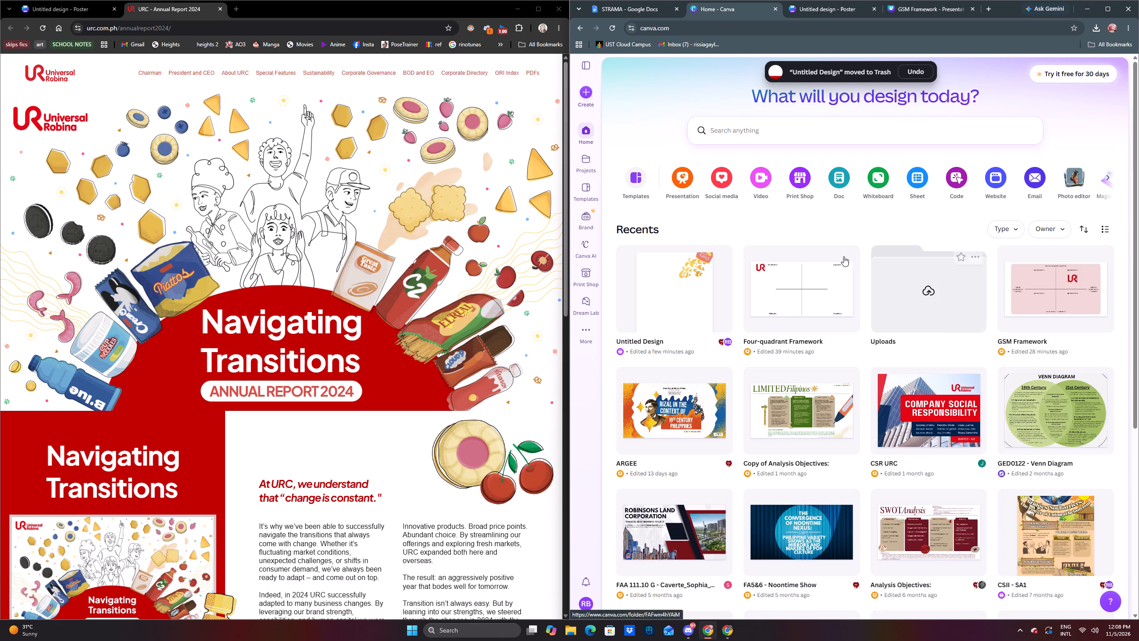
Return to the poster, look over both pages, and clear the "chips" search from the elements library.
click(800, 7)
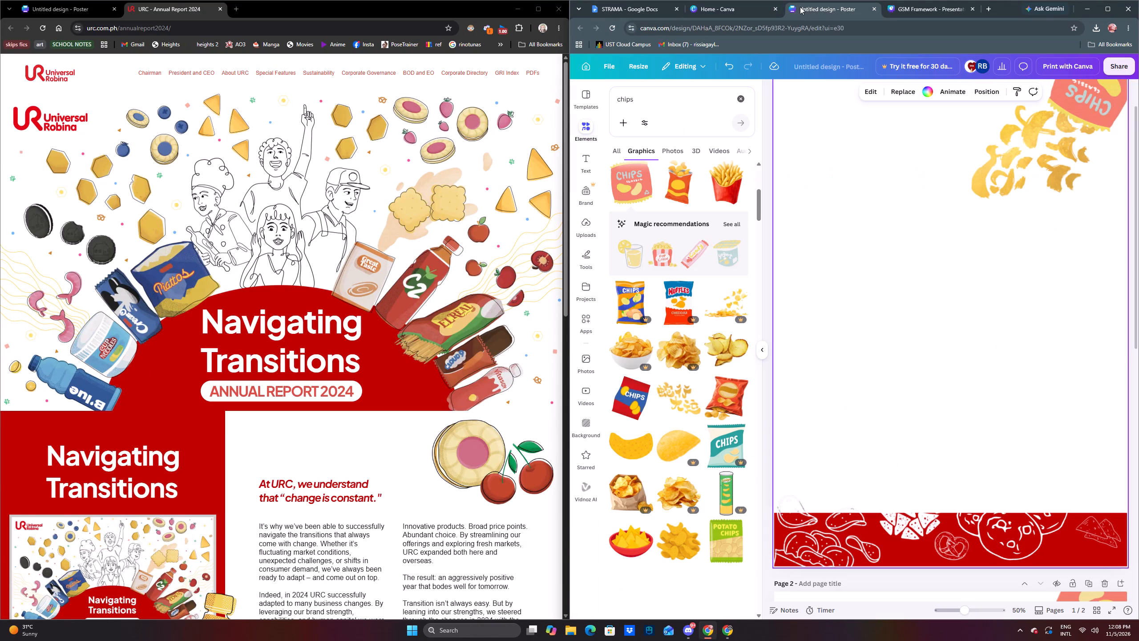
scroll(855, 219, up, 4)
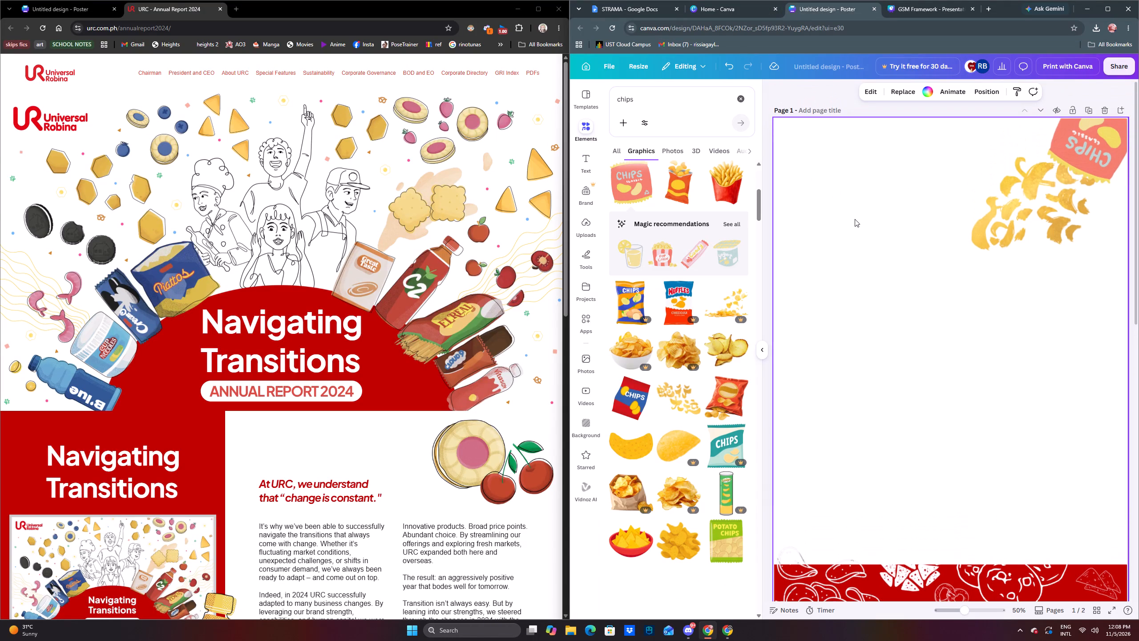
scroll(821, 227, down, 12)
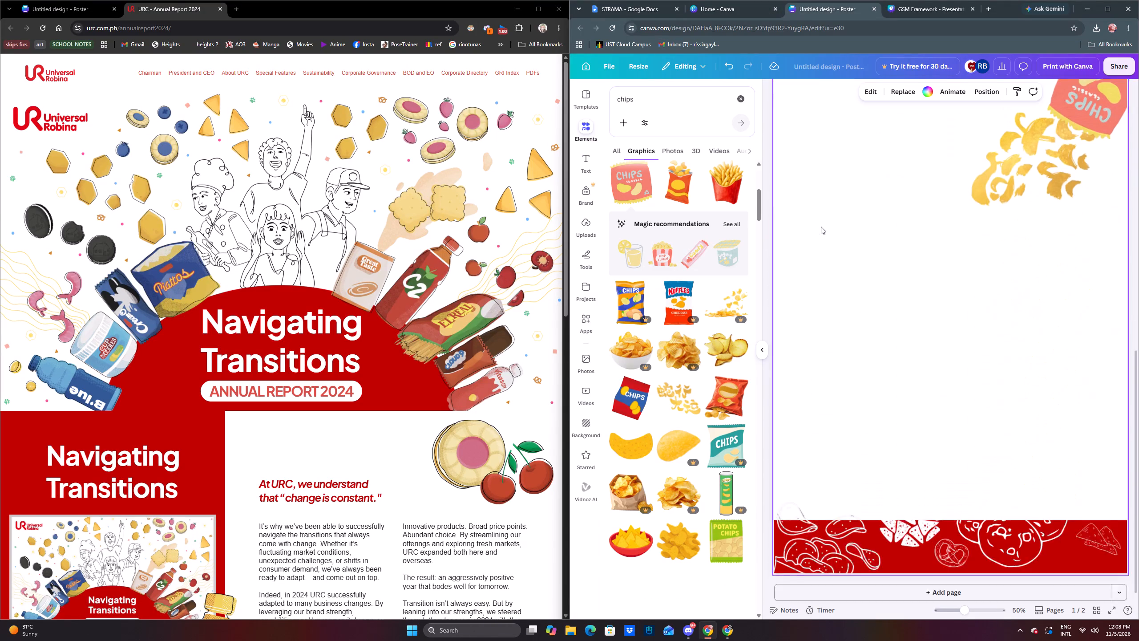
scroll(821, 227, up, 14)
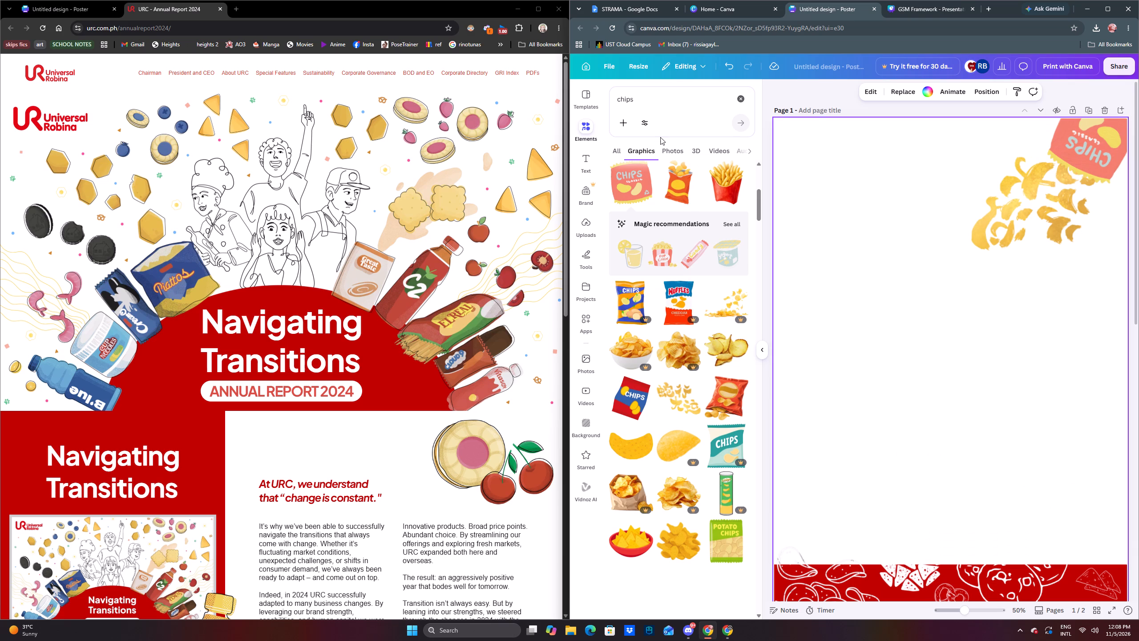
click(739, 99)
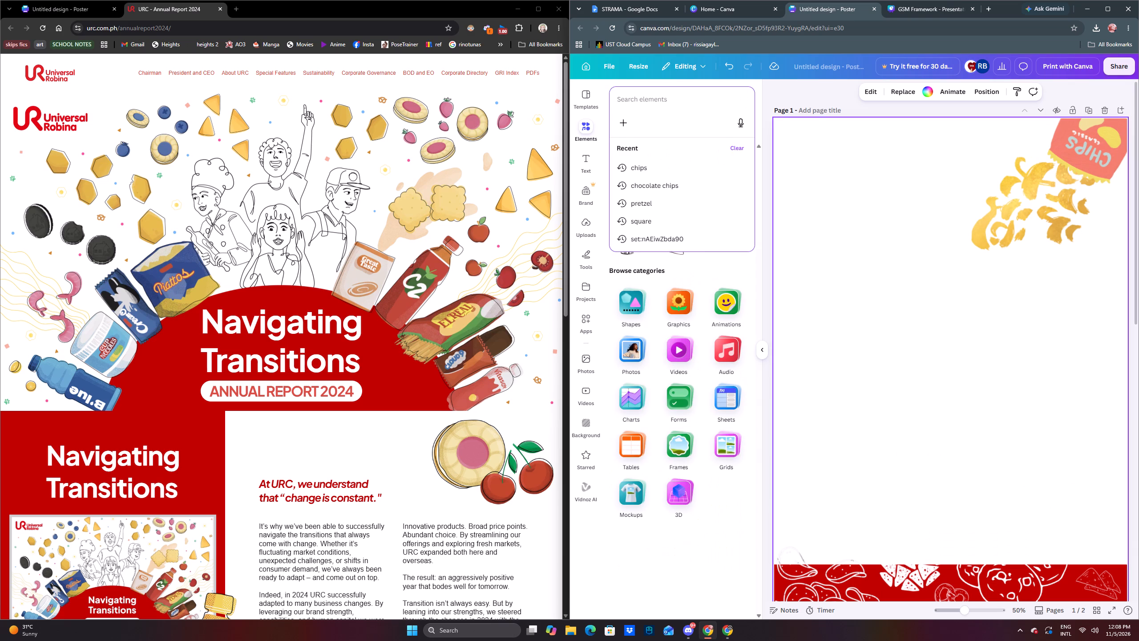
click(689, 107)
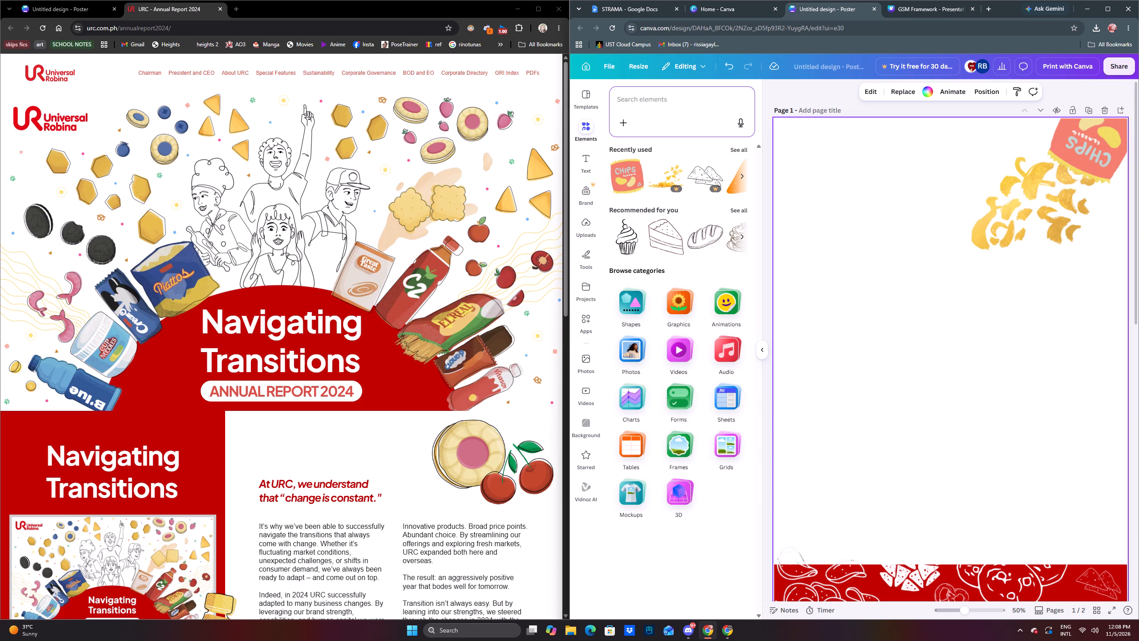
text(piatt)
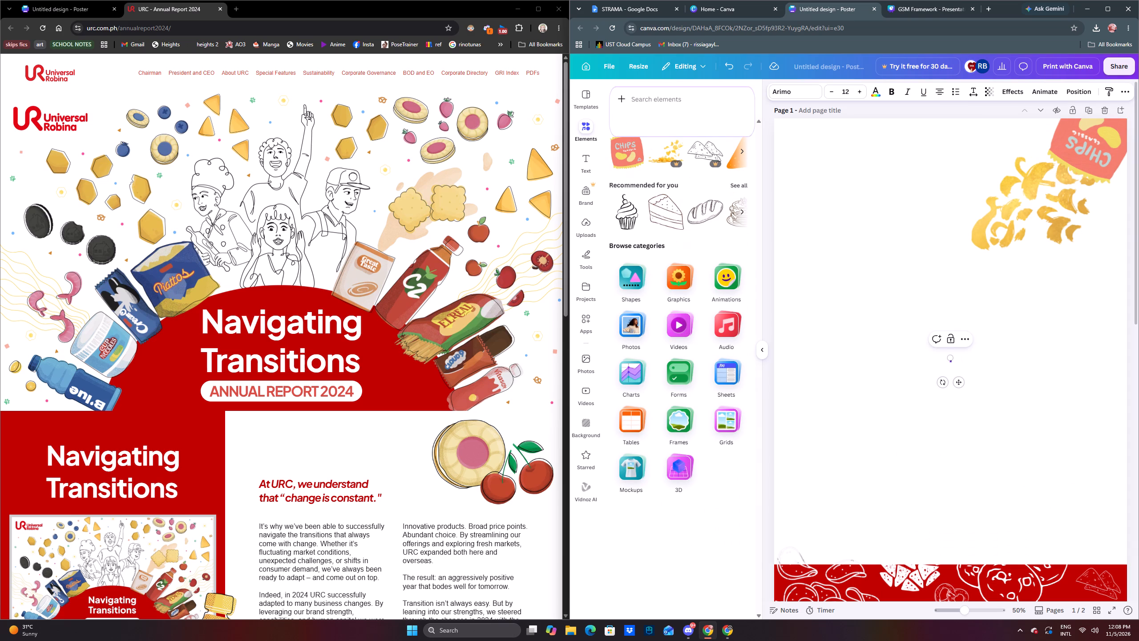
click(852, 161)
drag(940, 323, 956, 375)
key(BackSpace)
Search the elements library for "piattos" and browse all the graphics results.
click(671, 103)
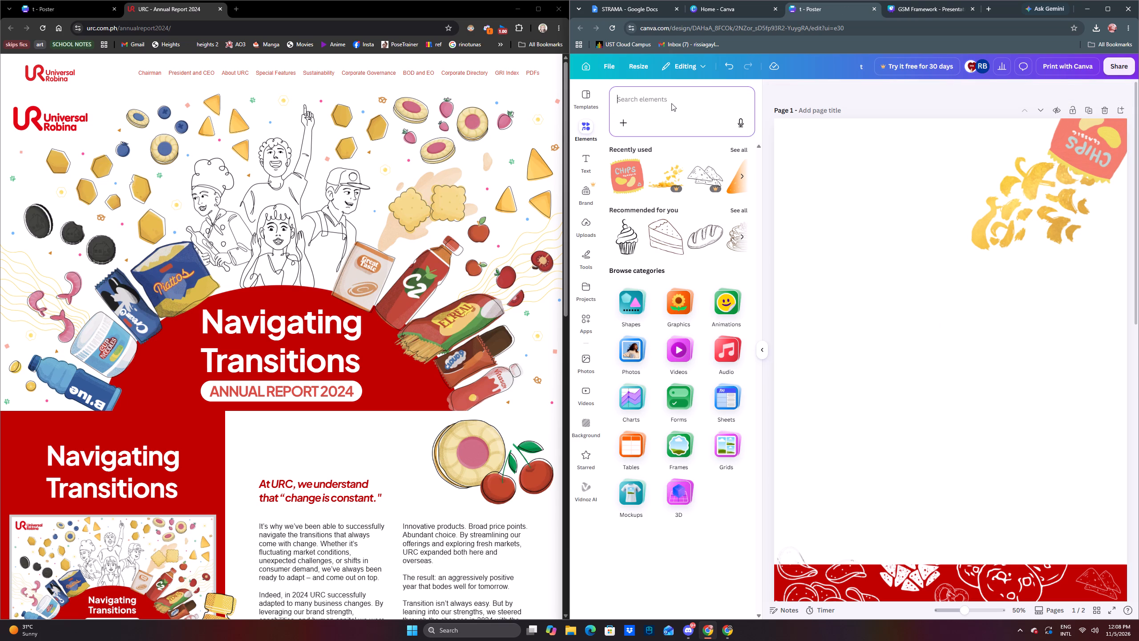
text(piattos)
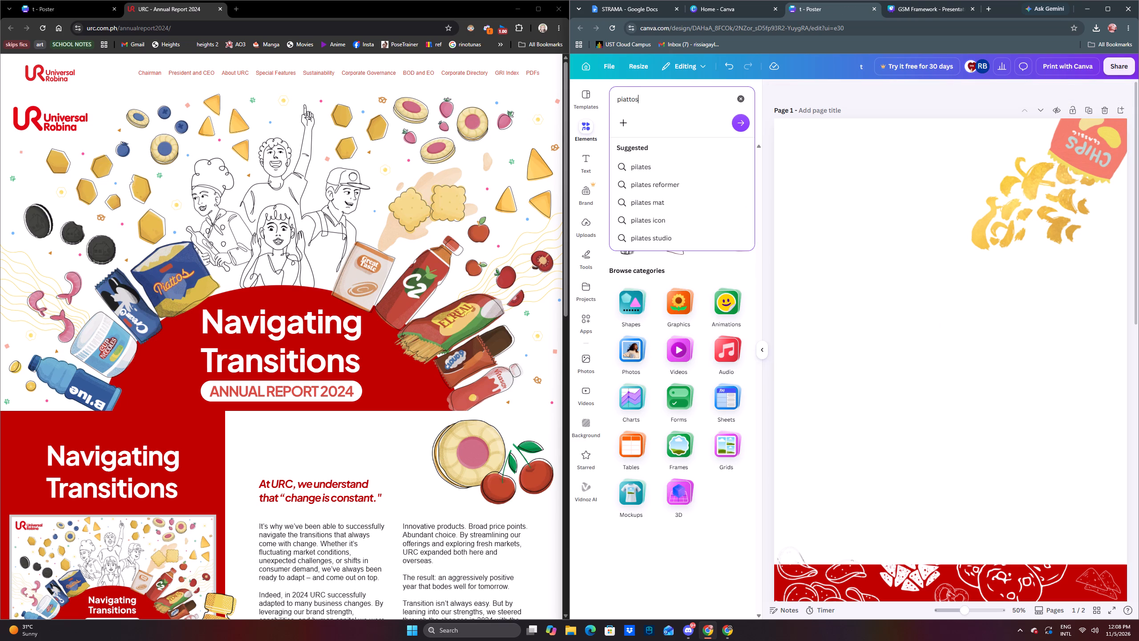
key(Return)
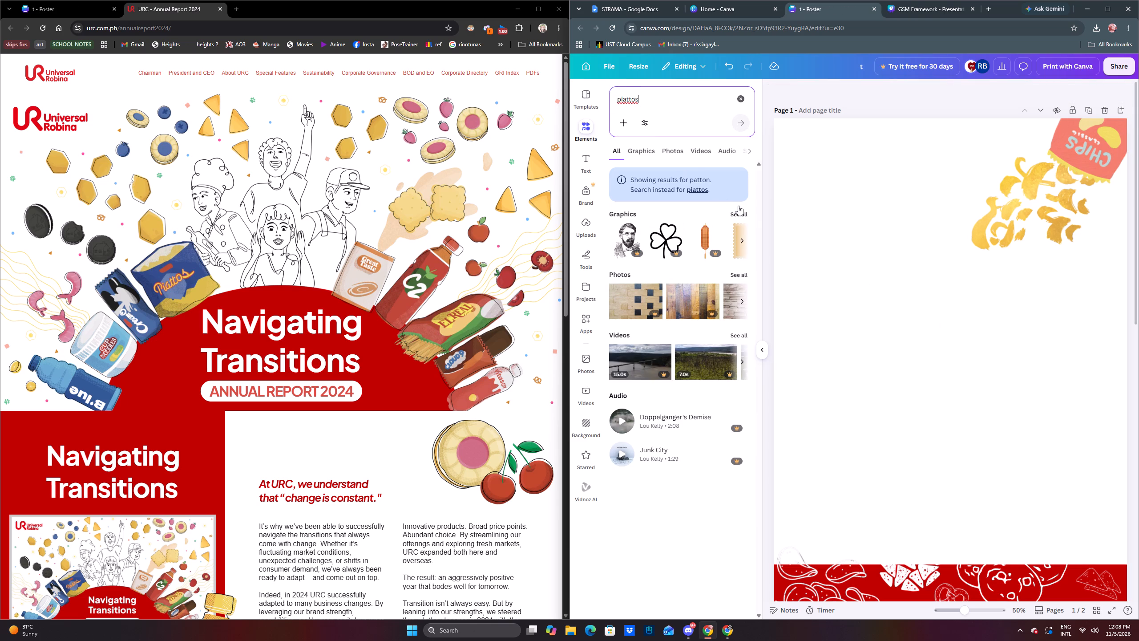
click(741, 208)
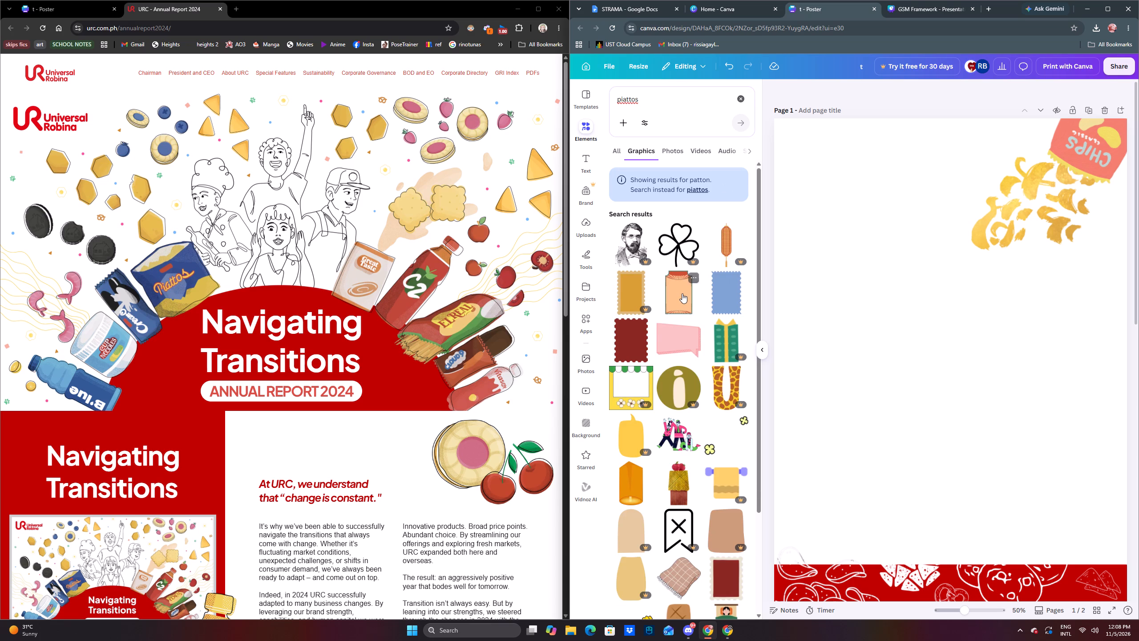
scroll(682, 293, down, 4)
scroll(684, 281, up, 5)
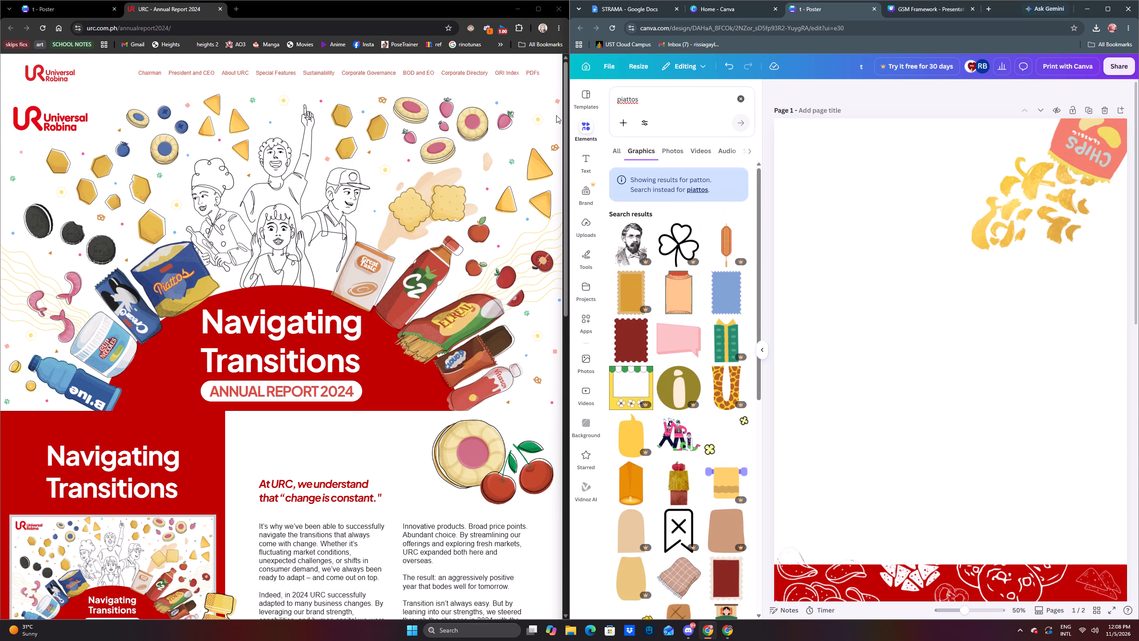
Search the web for "piattos" in the Canva home tab.
click(737, 5)
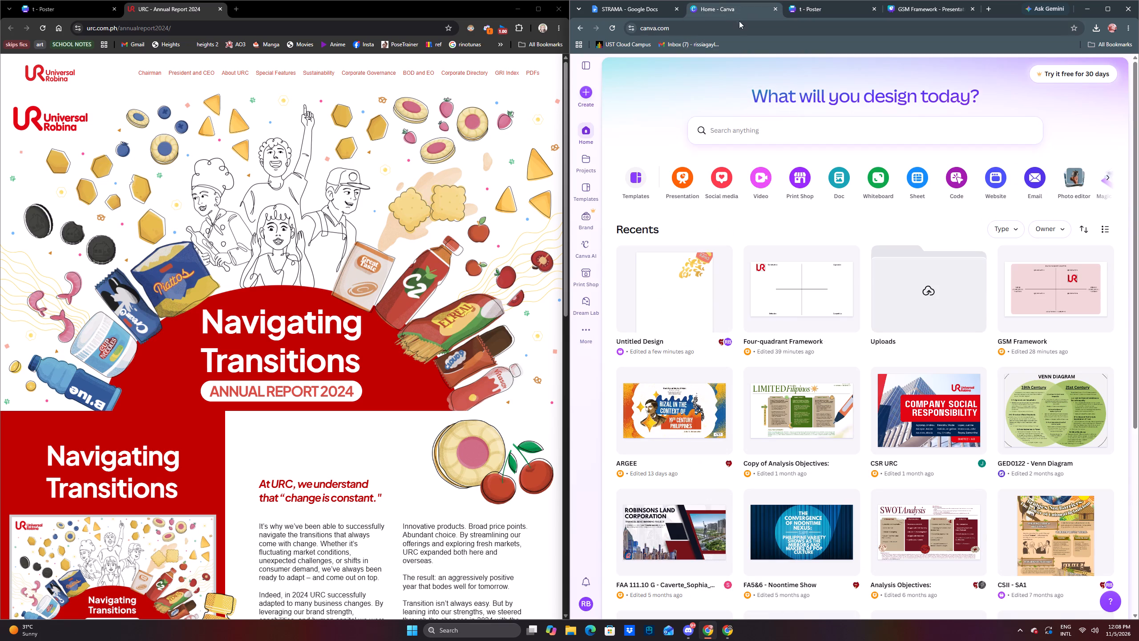
click(742, 24)
text(pia)
key(Return)
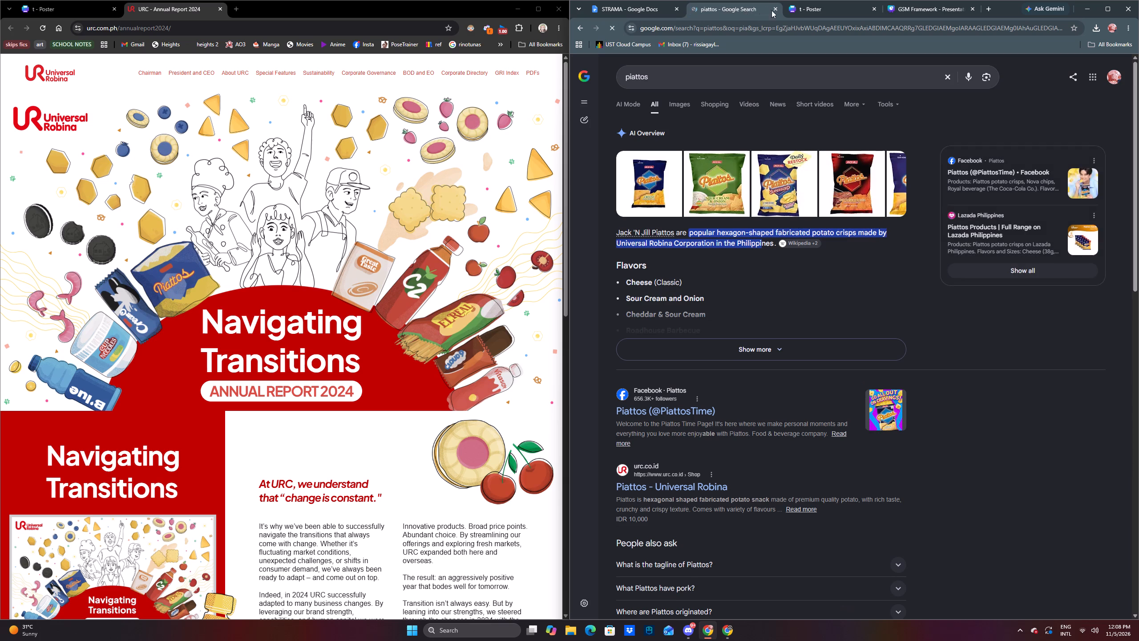
Place the piattos search after the poster's browser tab and browse the image results for "piattos".
drag(757, 9, 814, 8)
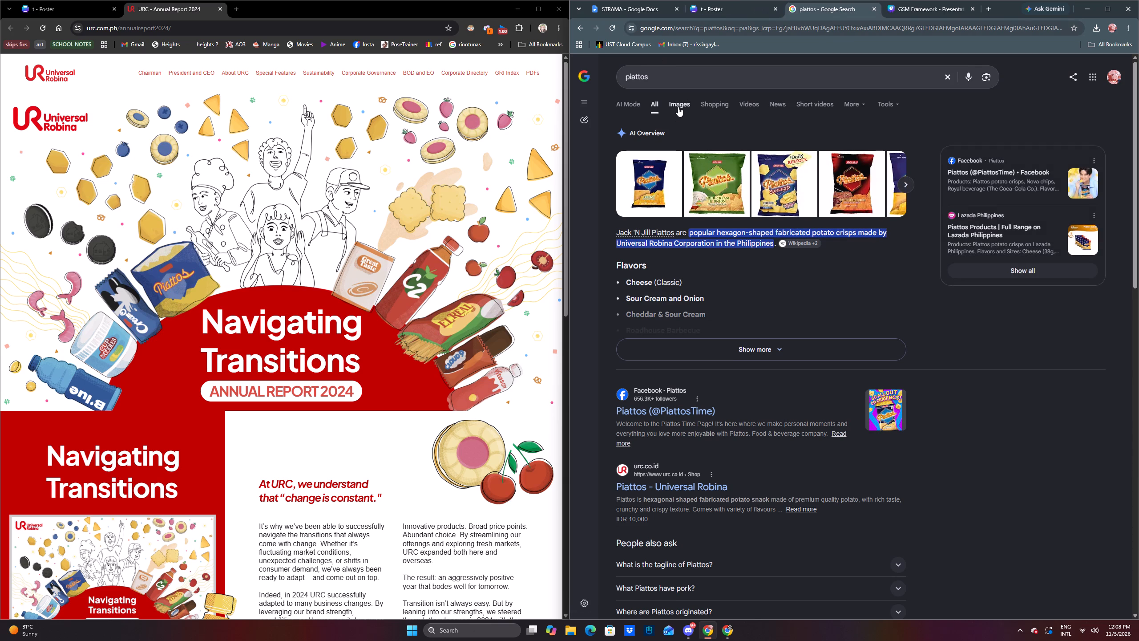
click(678, 107)
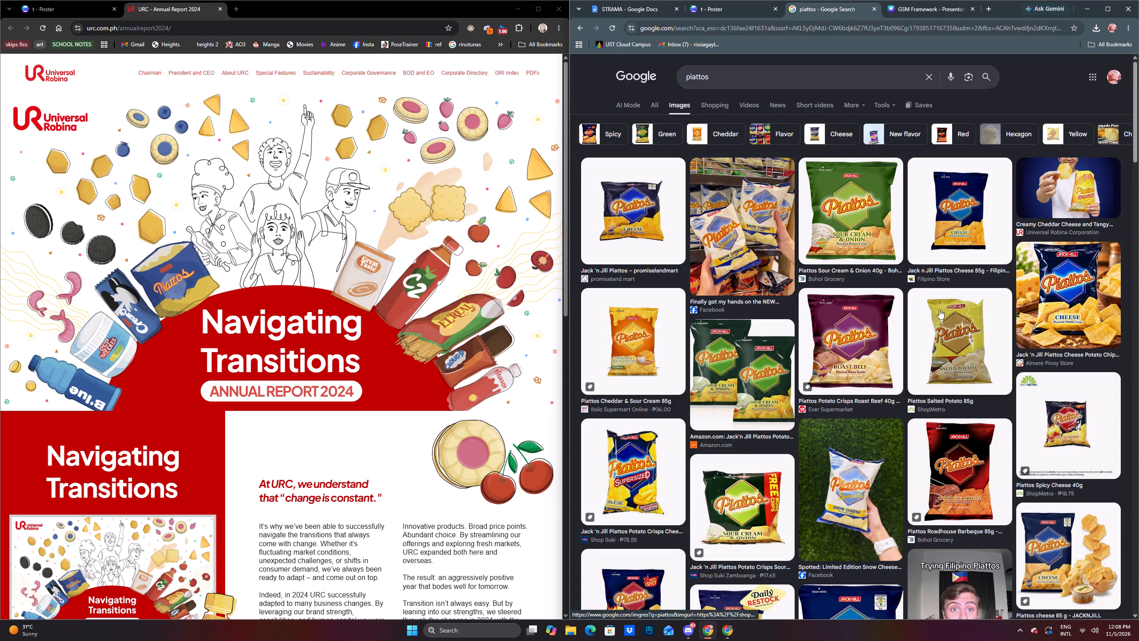
scroll(943, 250, down, 8)
scroll(934, 234, up, 7)
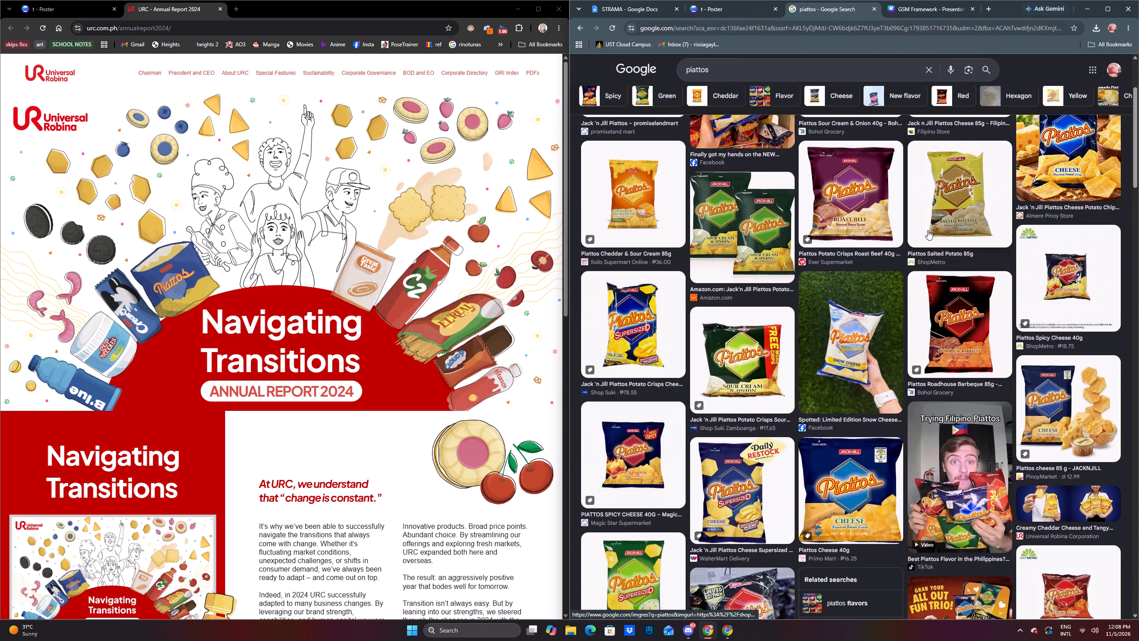
scroll(928, 230, up, 8)
Search Google Images for "piattos drawing".
click(733, 77)
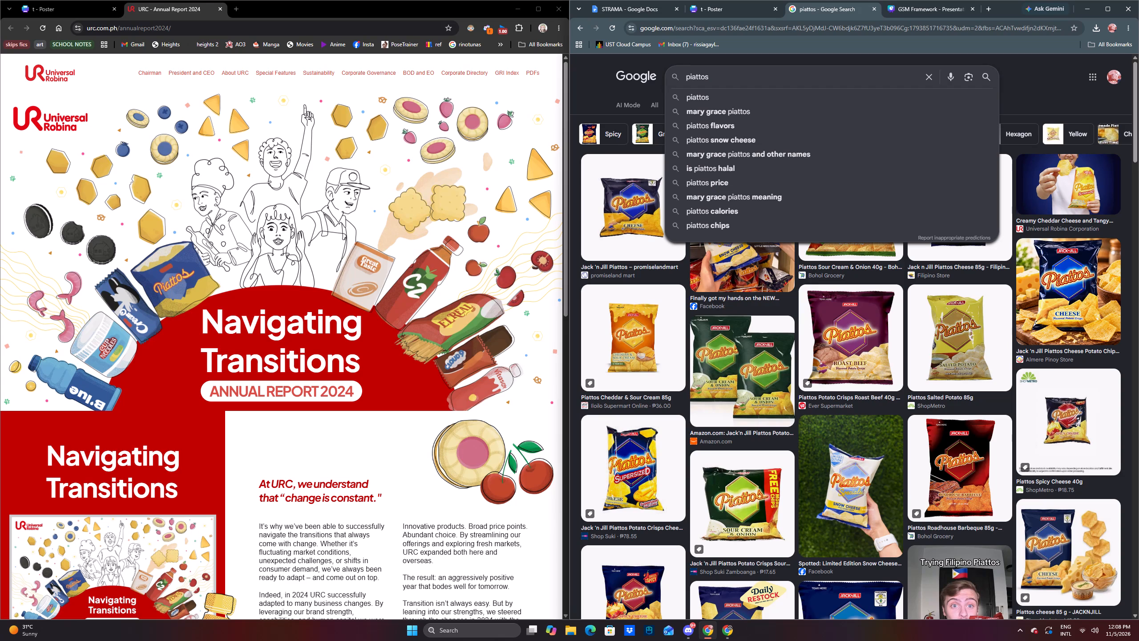
key(space)
text(drawing)
key(Return)
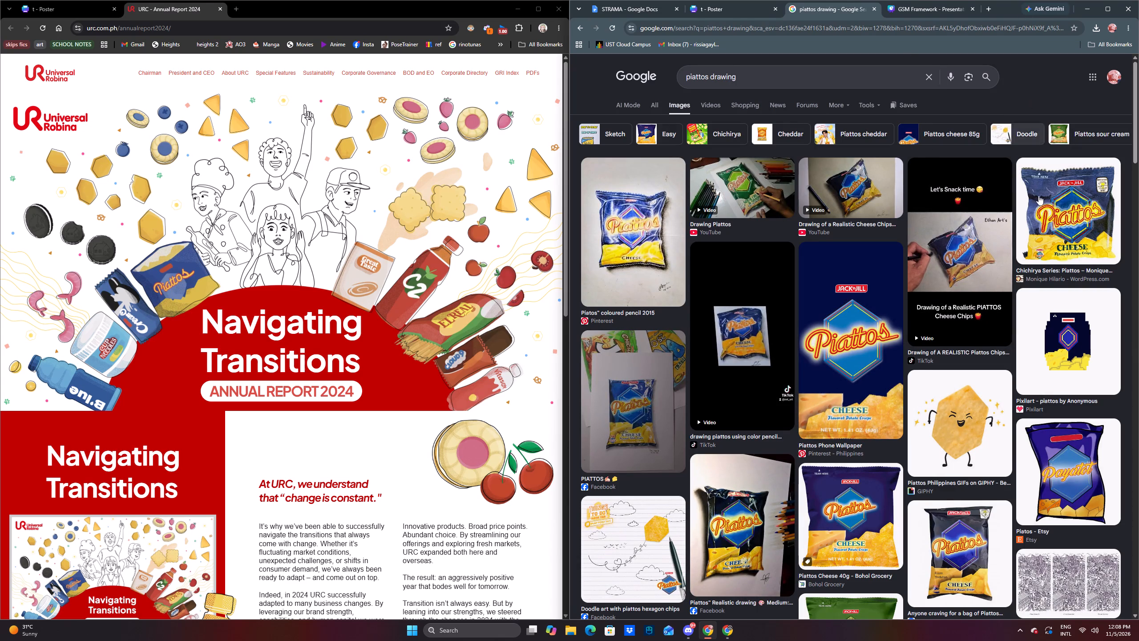
Look through the "piattos drawing" image results for a Piattos bag picture to use as poster reference.
scroll(1035, 376, down, 3)
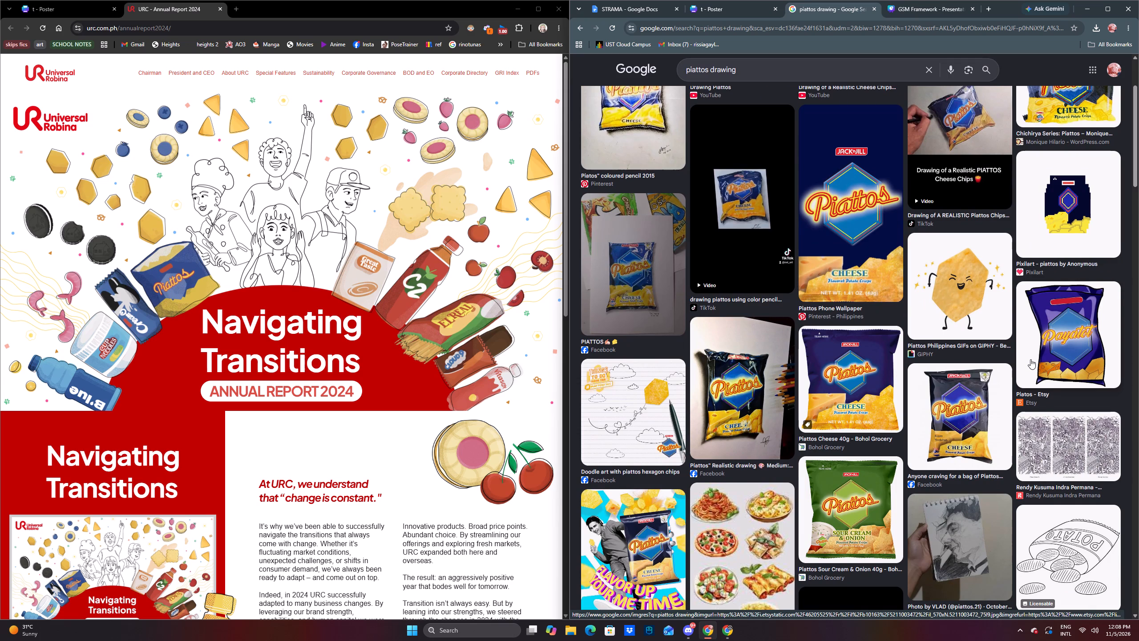
scroll(1030, 359, down, 3)
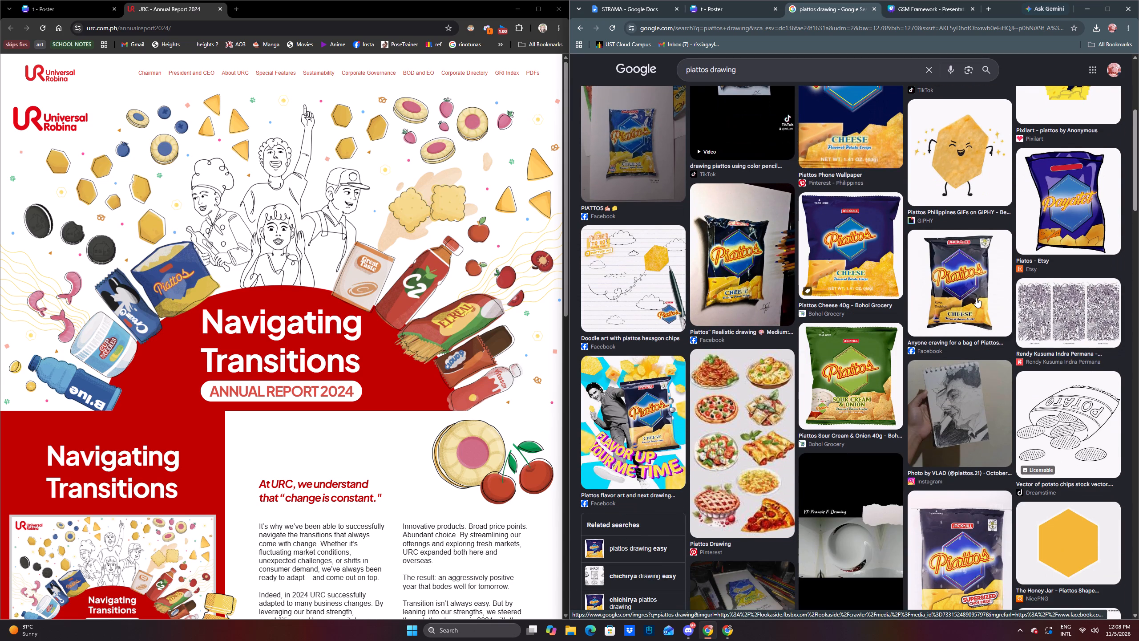
scroll(976, 298, down, 9)
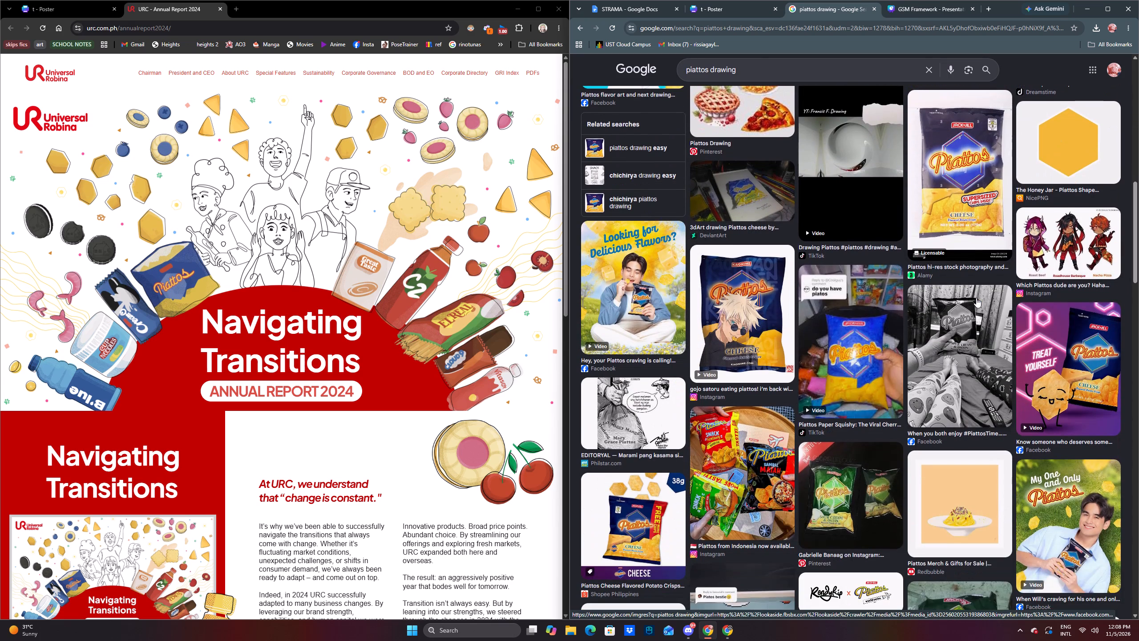
scroll(976, 298, down, 8)
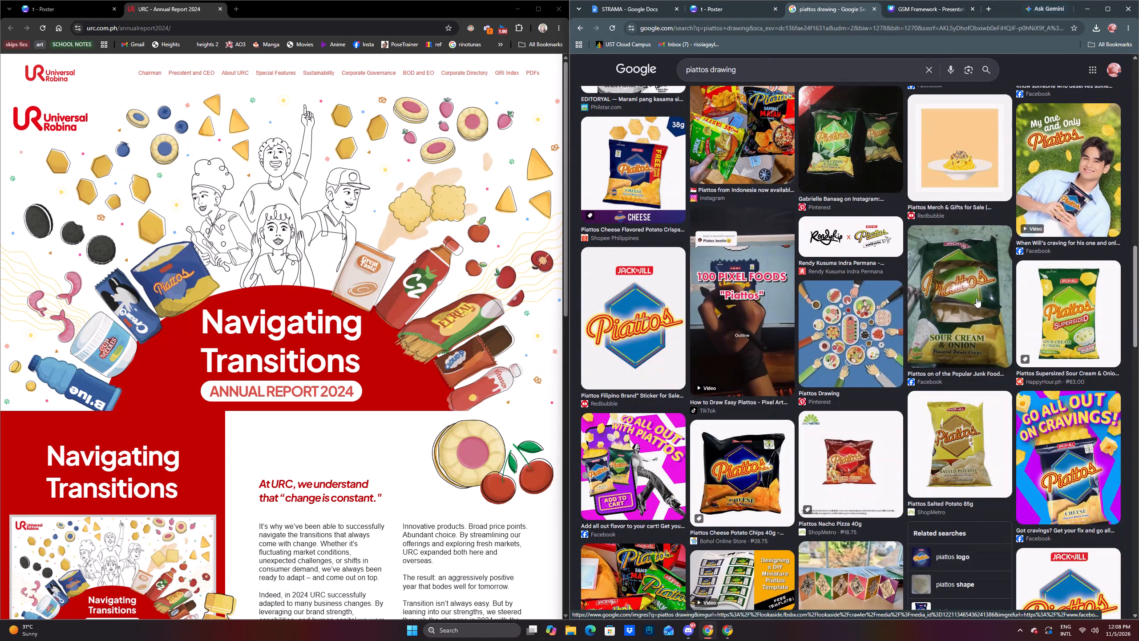
scroll(976, 298, down, 7)
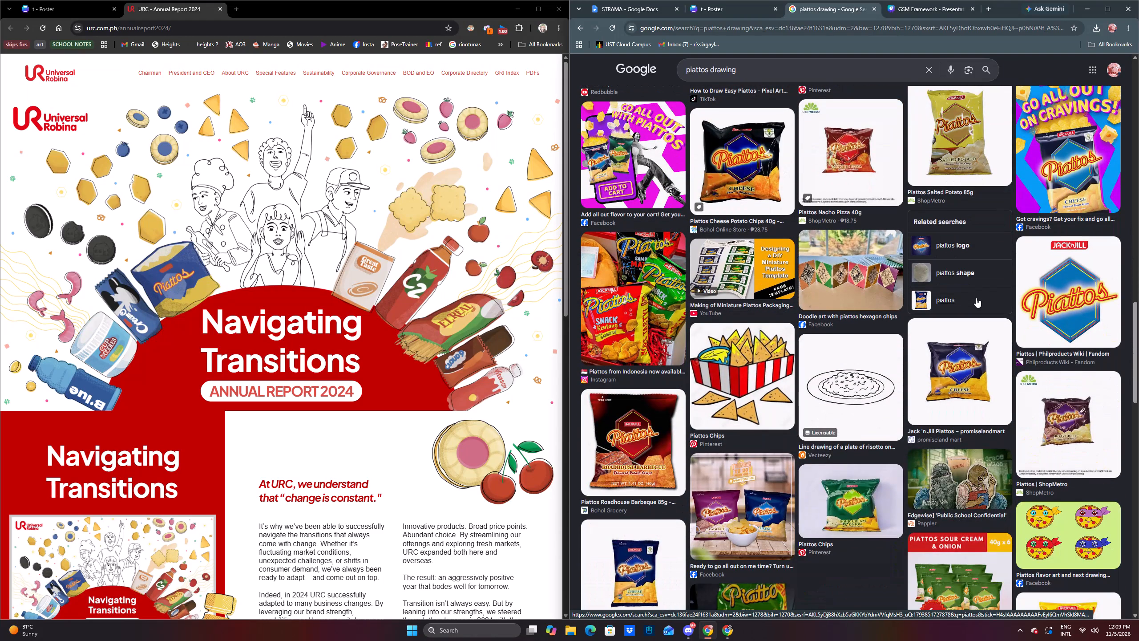
scroll(976, 298, down, 6)
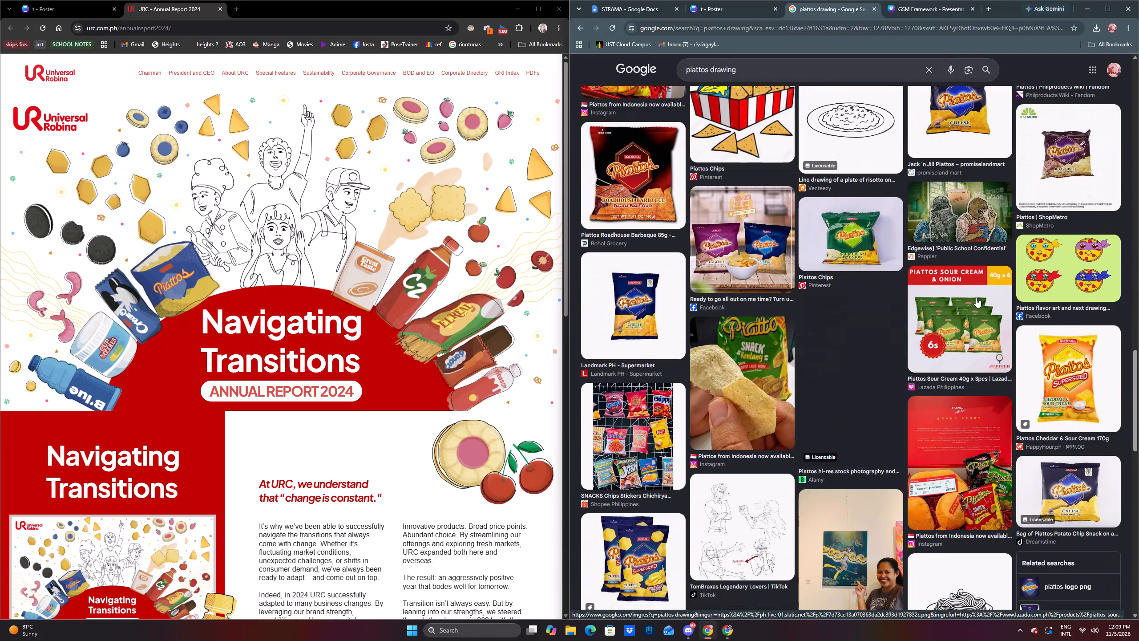
scroll(976, 298, down, 7)
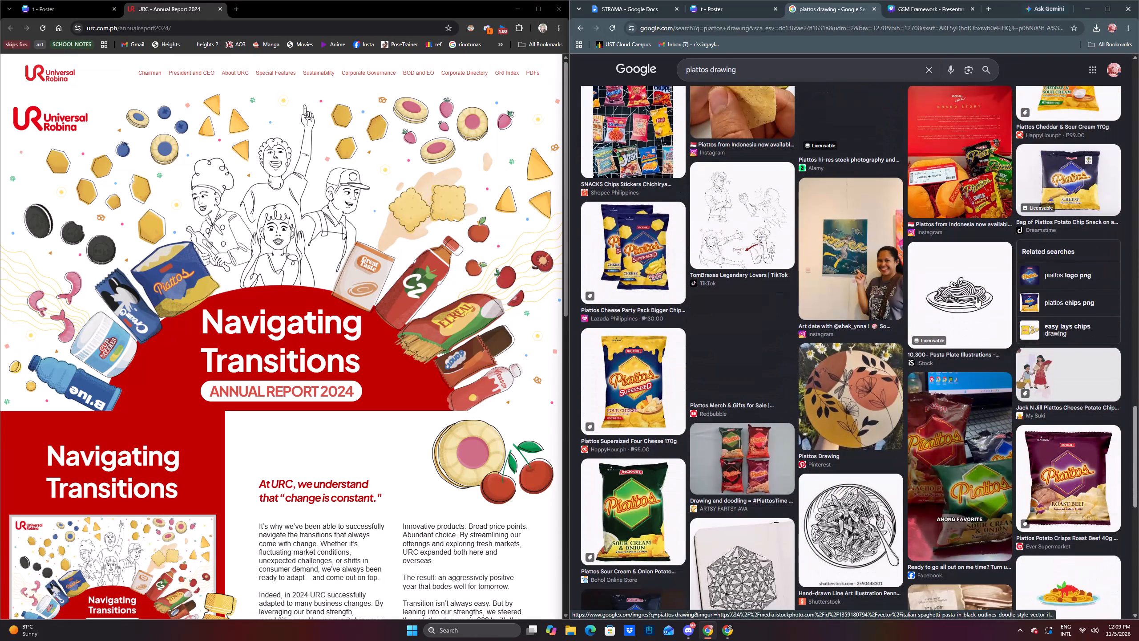
scroll(950, 264, up, 6)
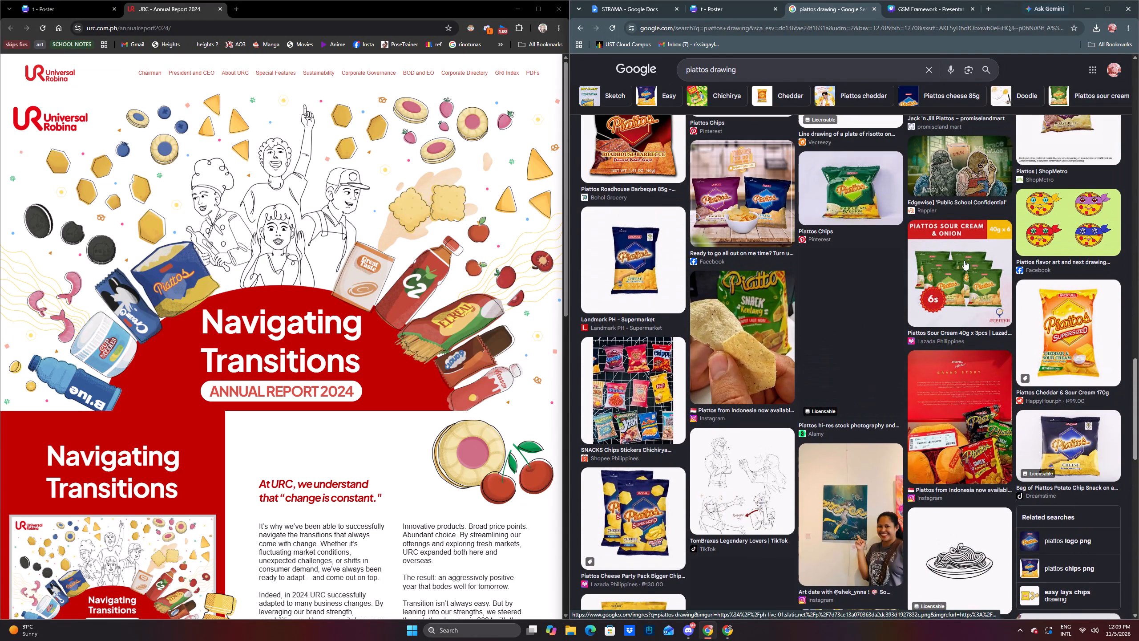
click(1073, 423)
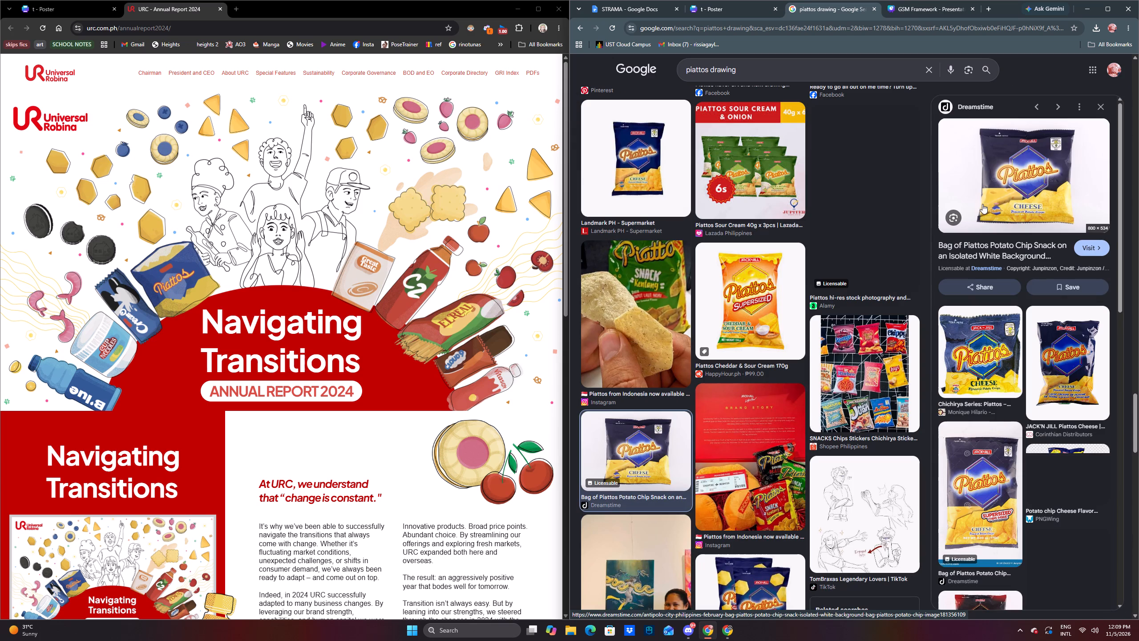
right_click(1017, 178)
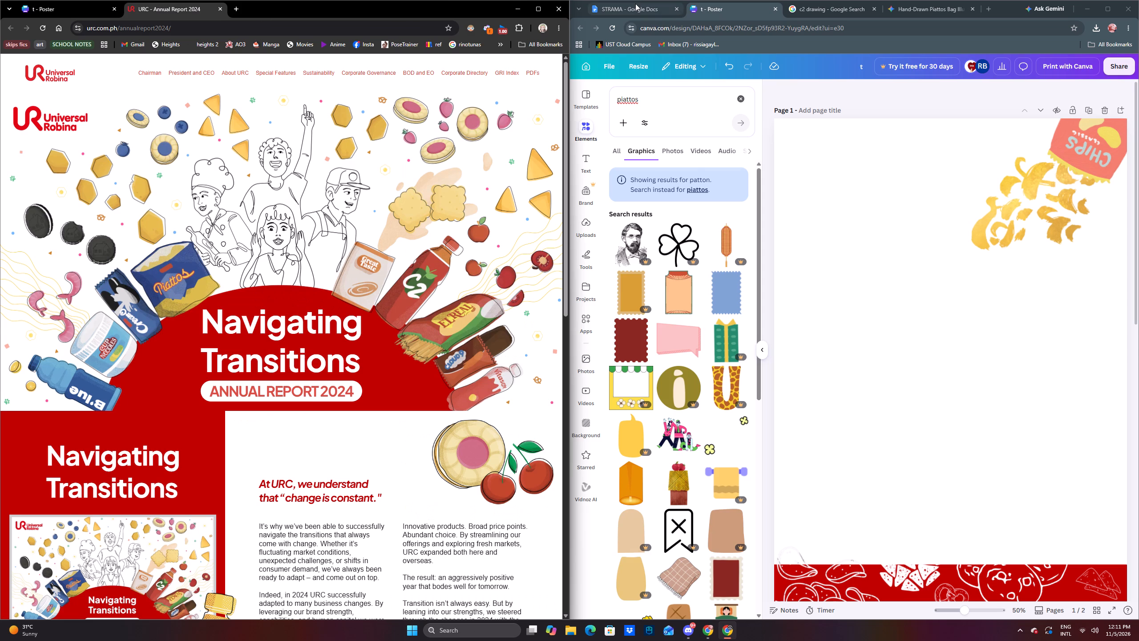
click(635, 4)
Return to the Canva poster and delete the chips bag and scattered chips from page 2.
click(714, 16)
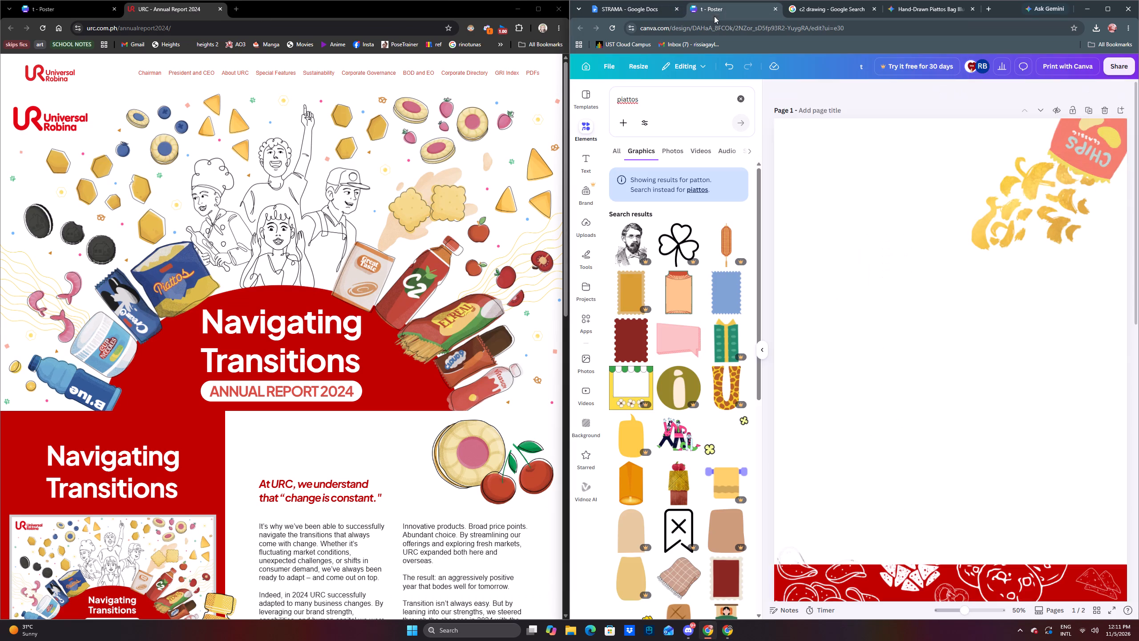
scroll(941, 297, down, 10)
drag(925, 262, 1126, 292)
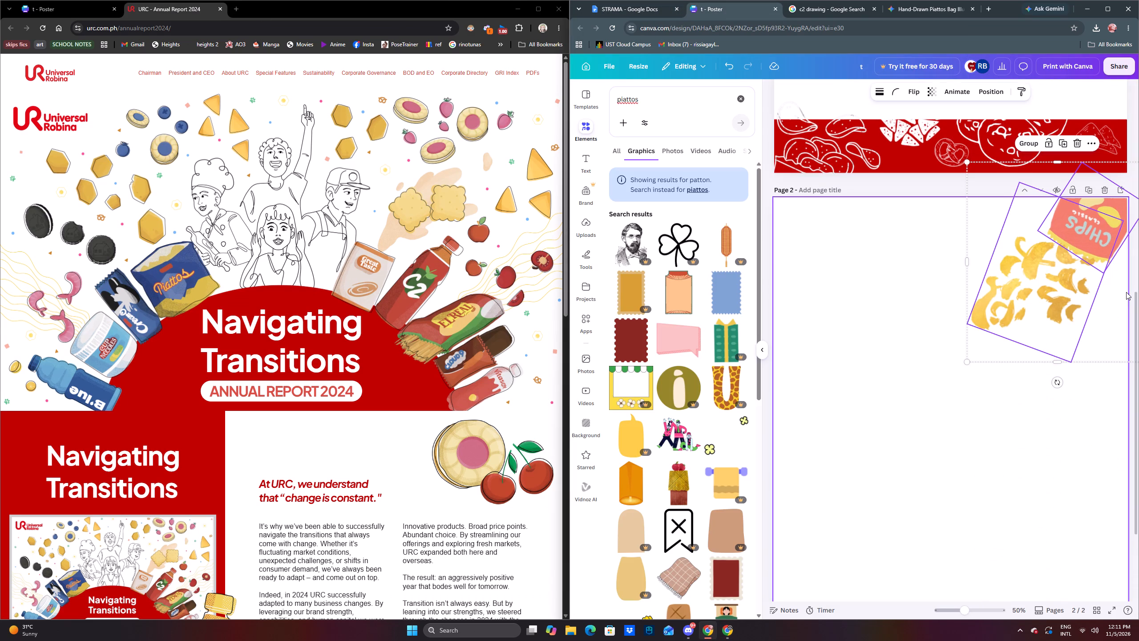
key(BackSpace)
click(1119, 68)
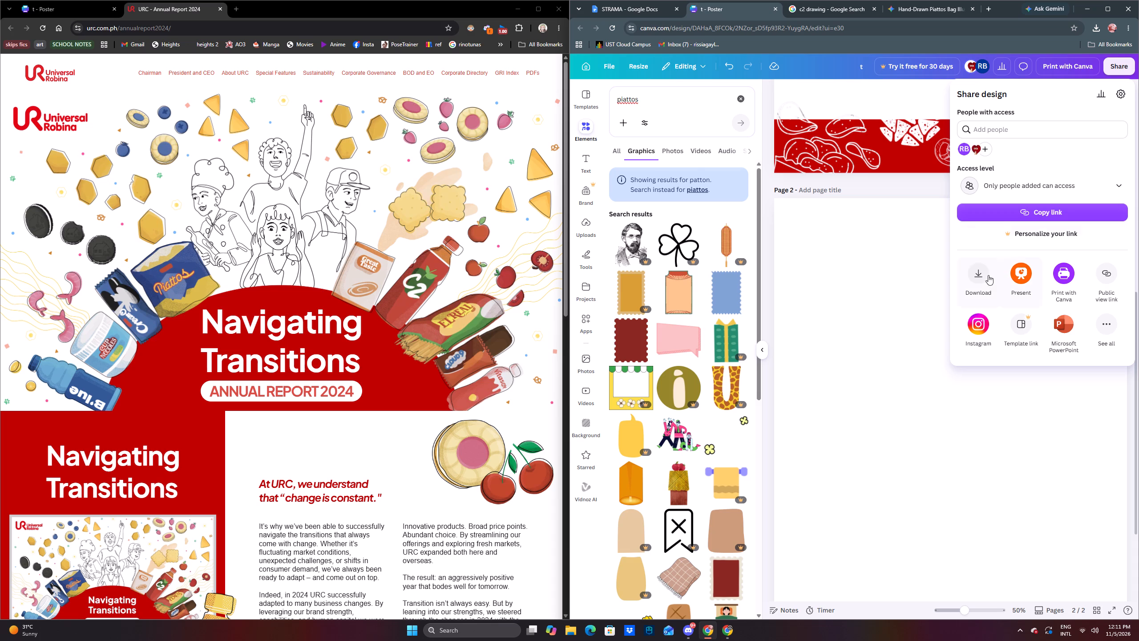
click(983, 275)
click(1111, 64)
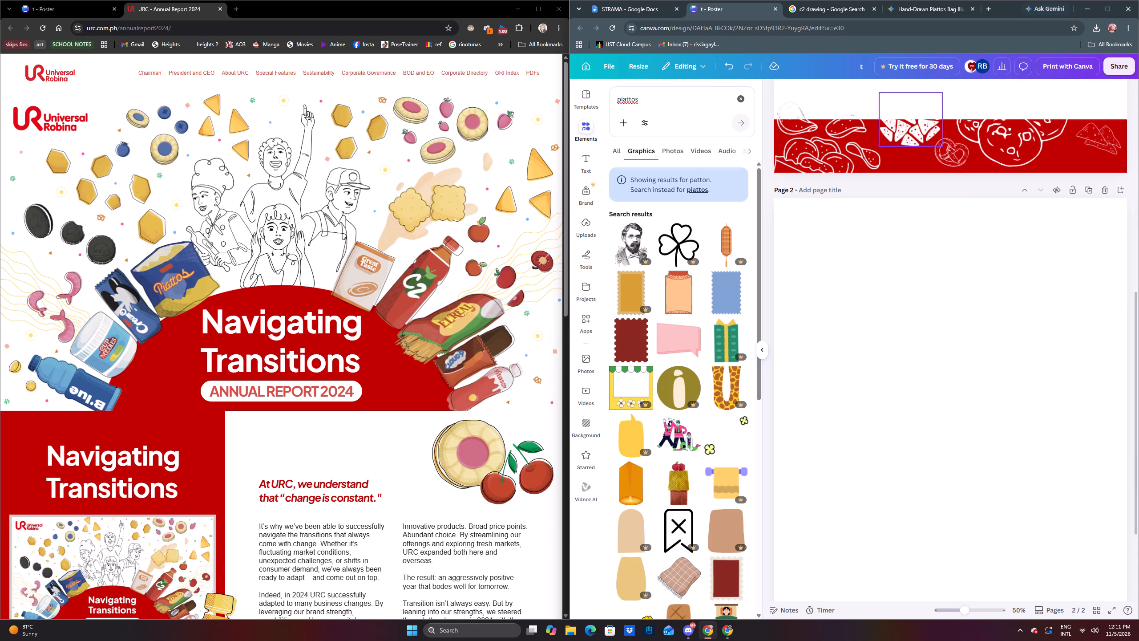
Switch to the poster design in the other browser window and close its poster print-ordering options.
click(78, 6)
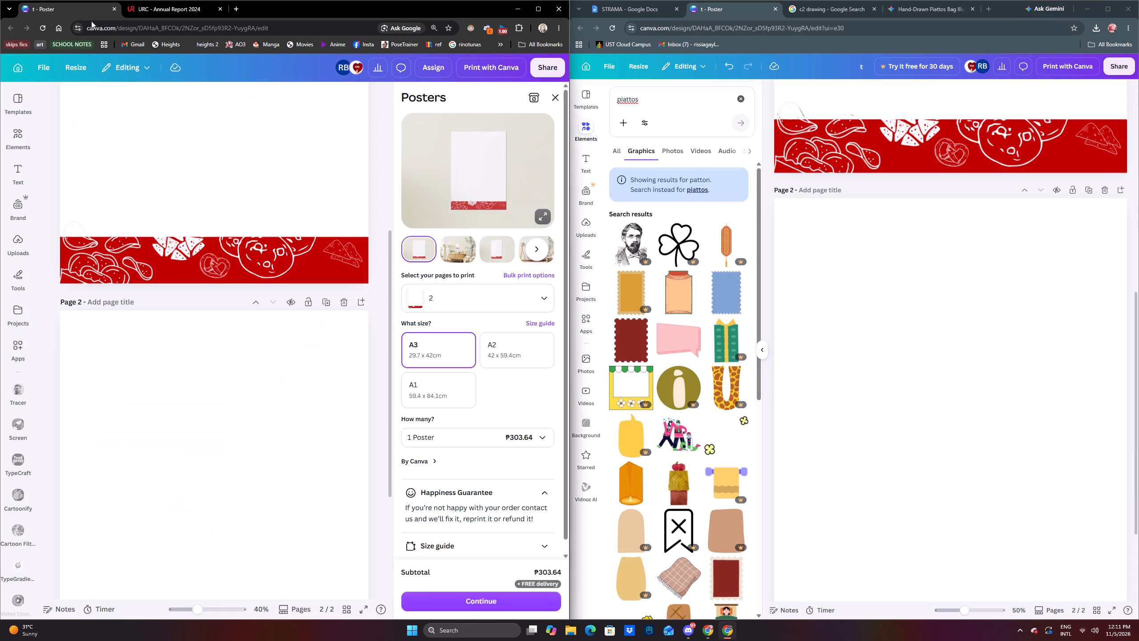
click(186, 389)
click(548, 94)
Download only the current poster page as a JPG.
click(533, 71)
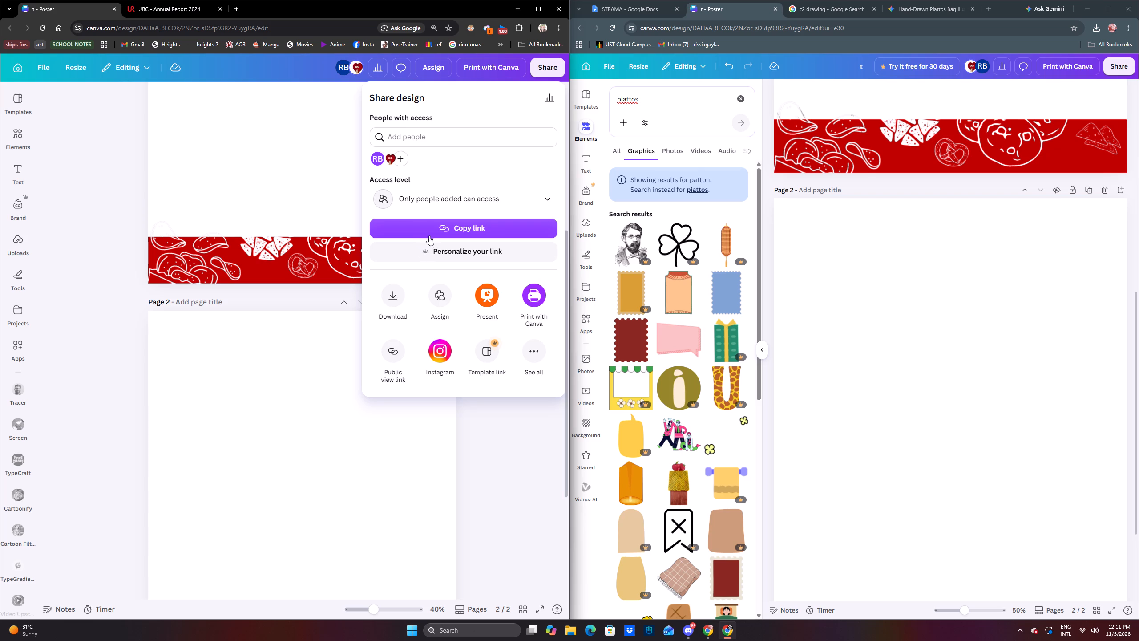
click(396, 296)
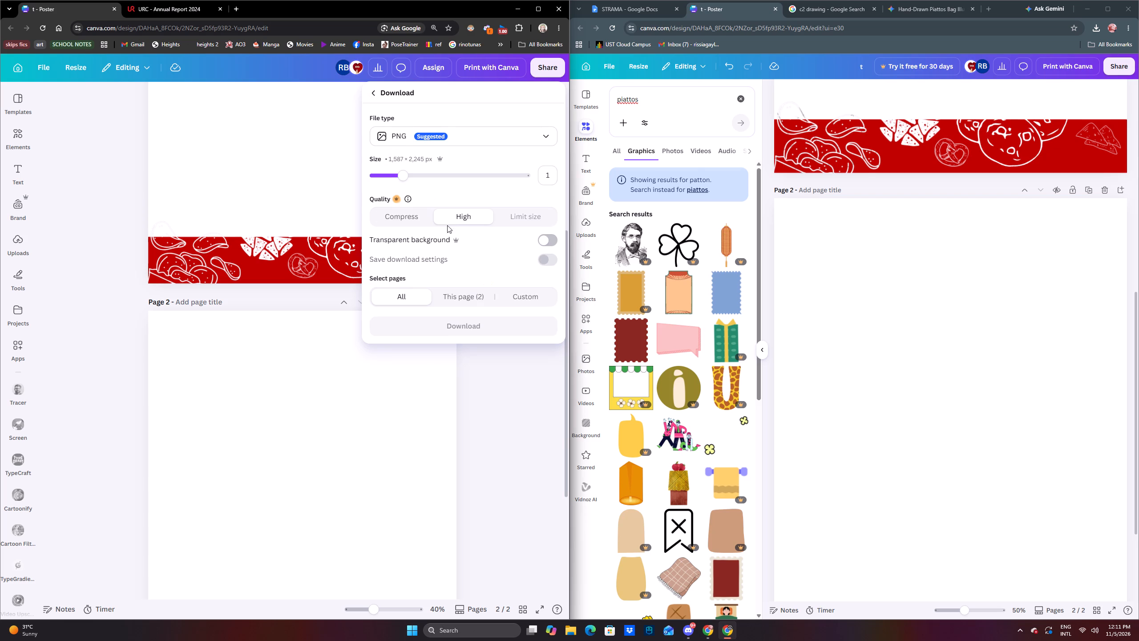
click(447, 142)
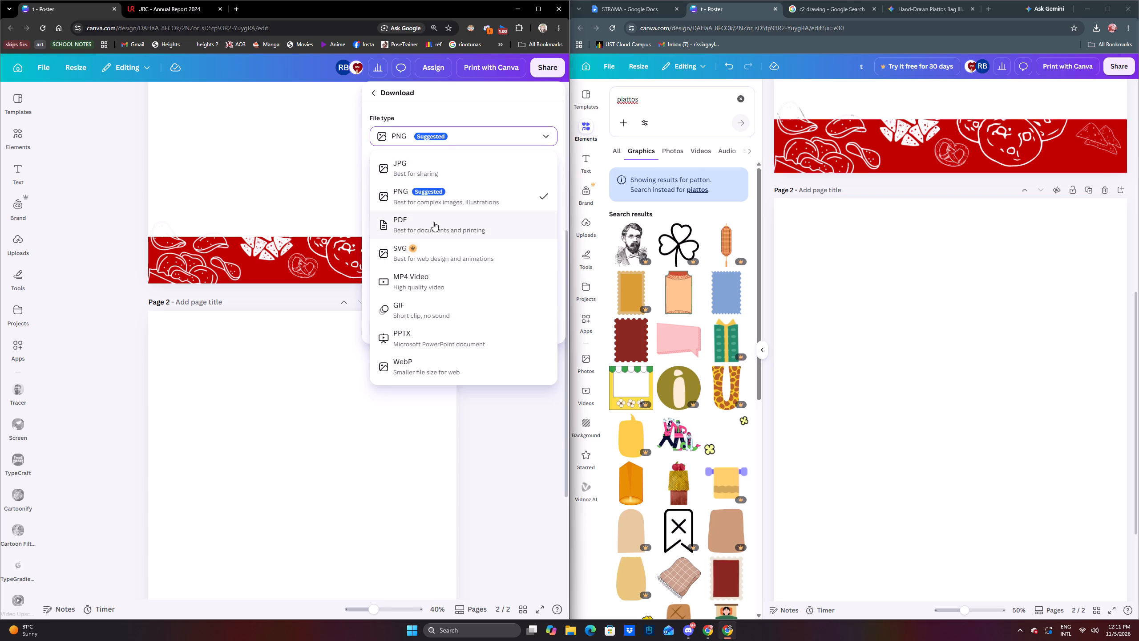
click(436, 173)
click(452, 273)
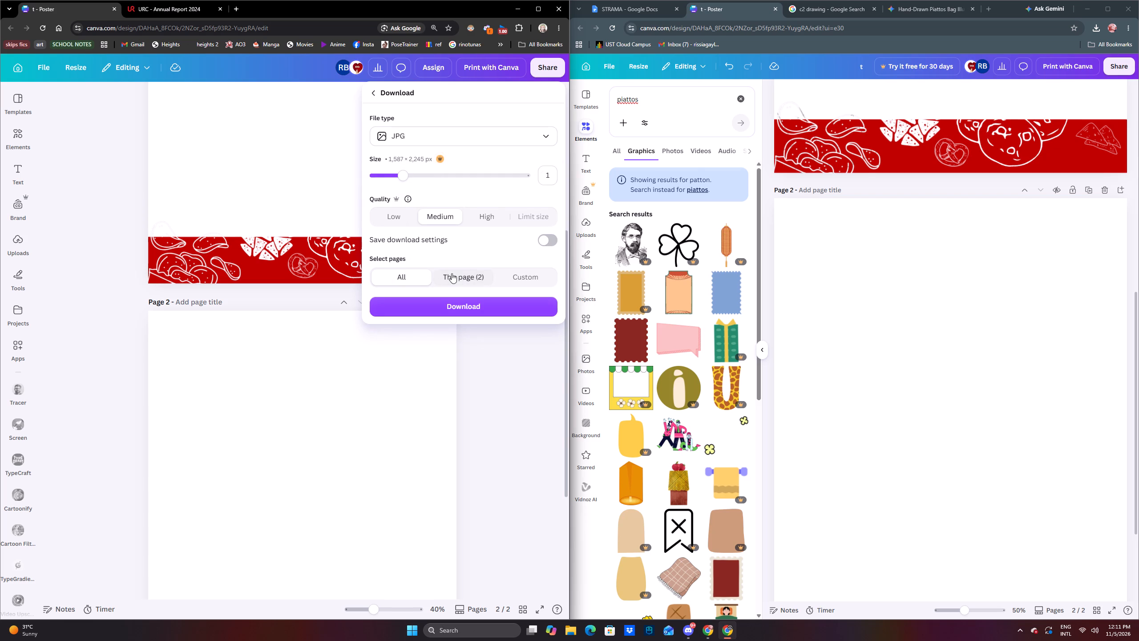
click(494, 300)
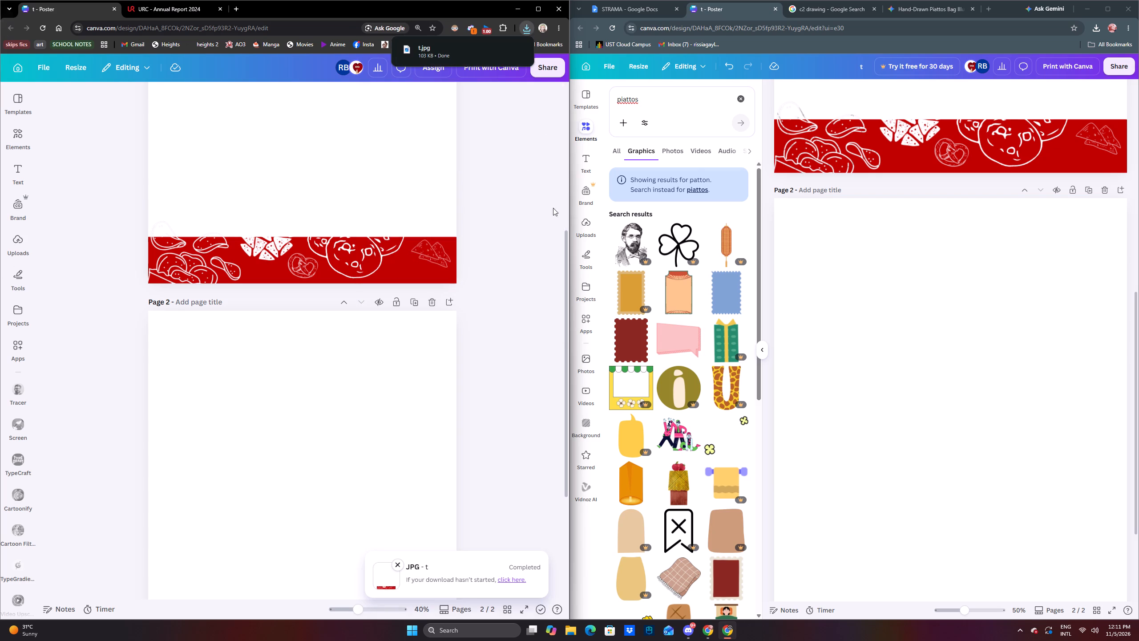
In the STRAMA document's Final tab, delete the plain red band from the footer of the declaration page.
click(626, 10)
scroll(793, 304, down, 1)
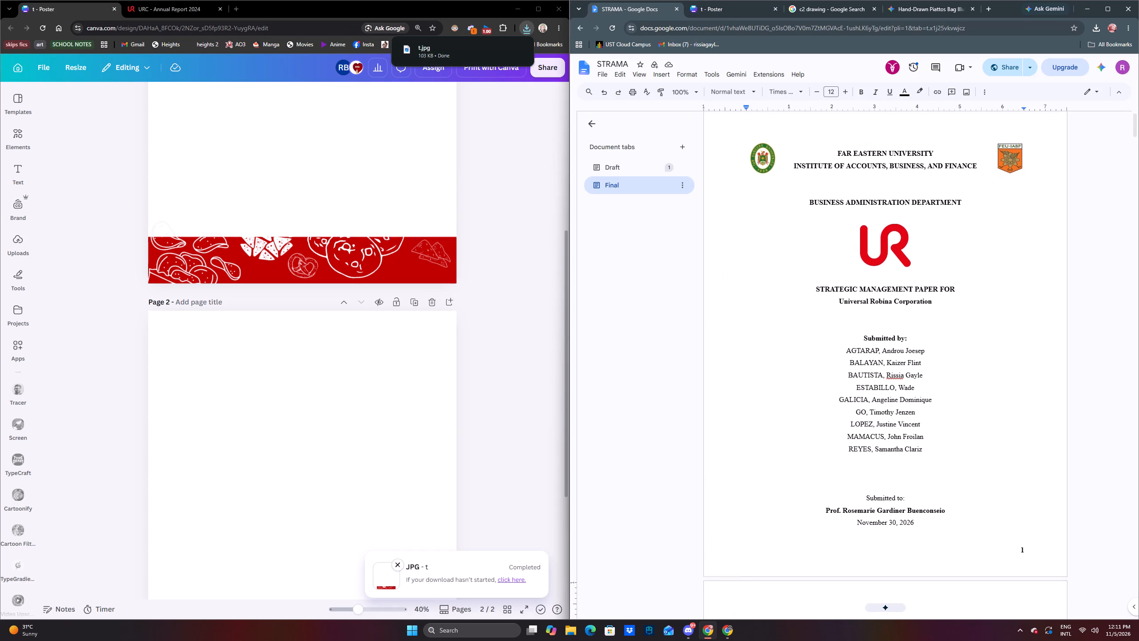
scroll(780, 291, up, 2)
scroll(719, 328, down, 16)
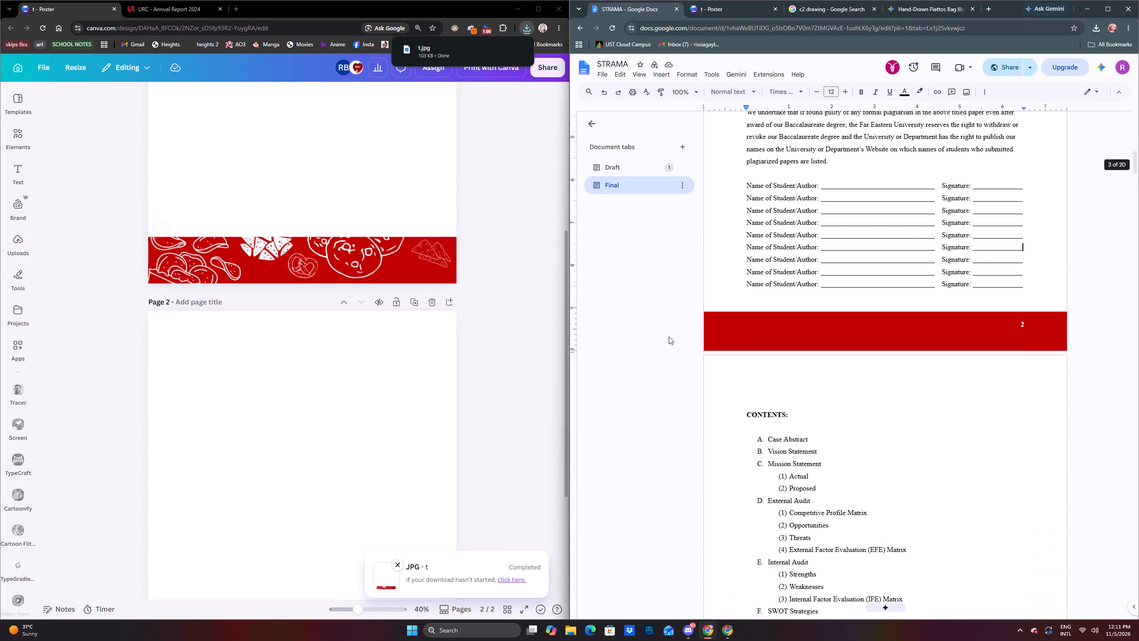
click(755, 342)
double_click(755, 342)
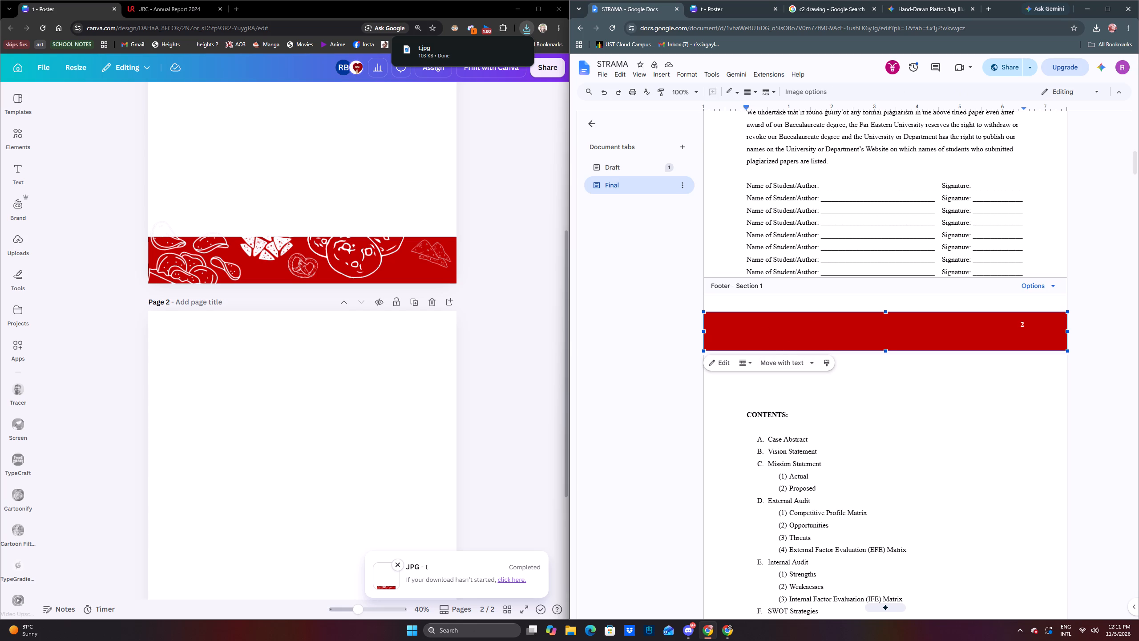
click(795, 93)
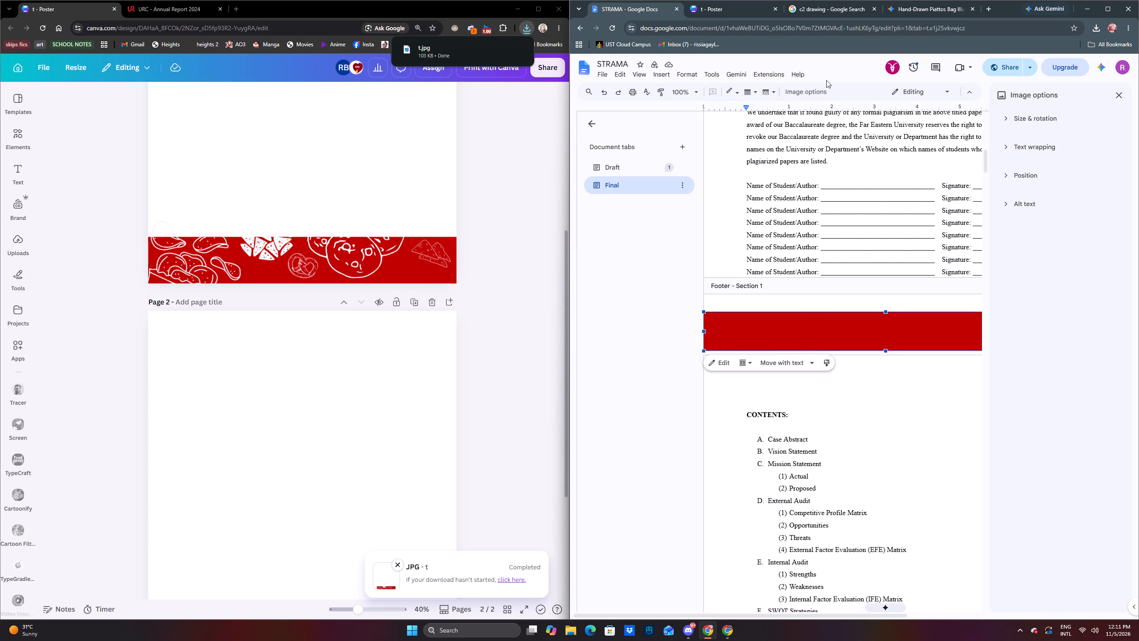
click(1118, 92)
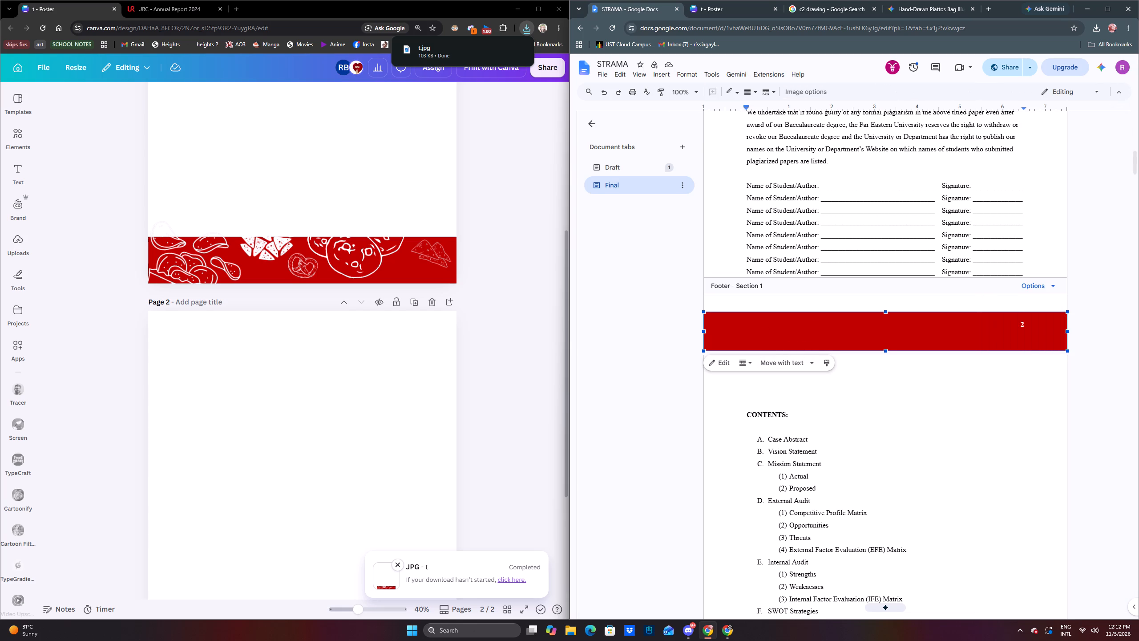
key(BackSpace)
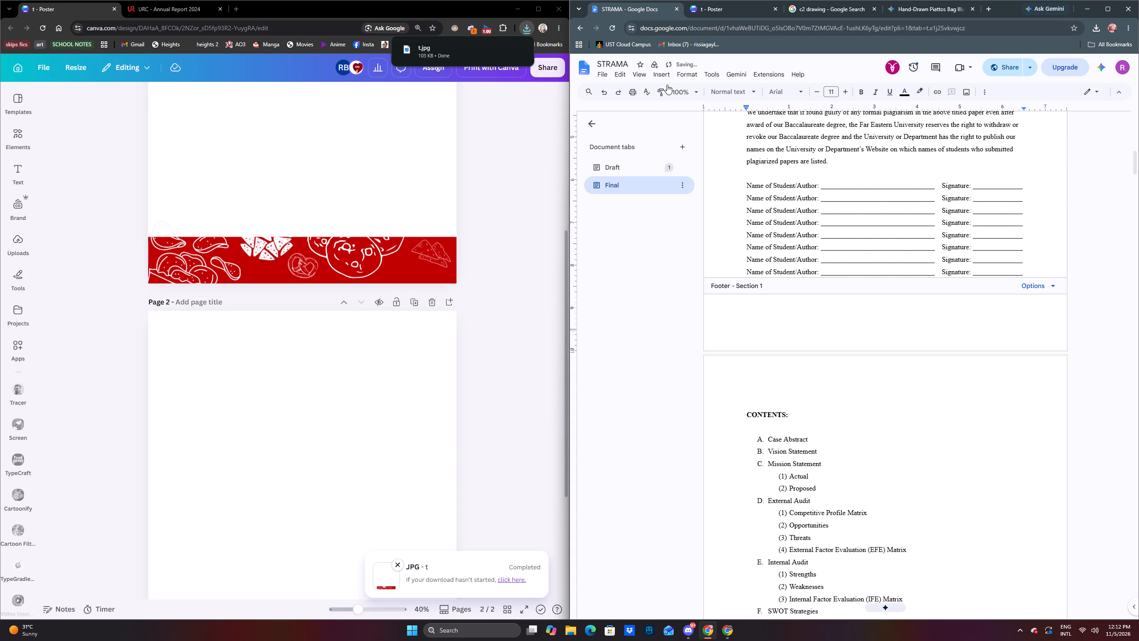
Open the computer upload for a footer image and delete the Untitled Design and GSM Framework files from Downloads.
click(662, 73)
click(712, 93)
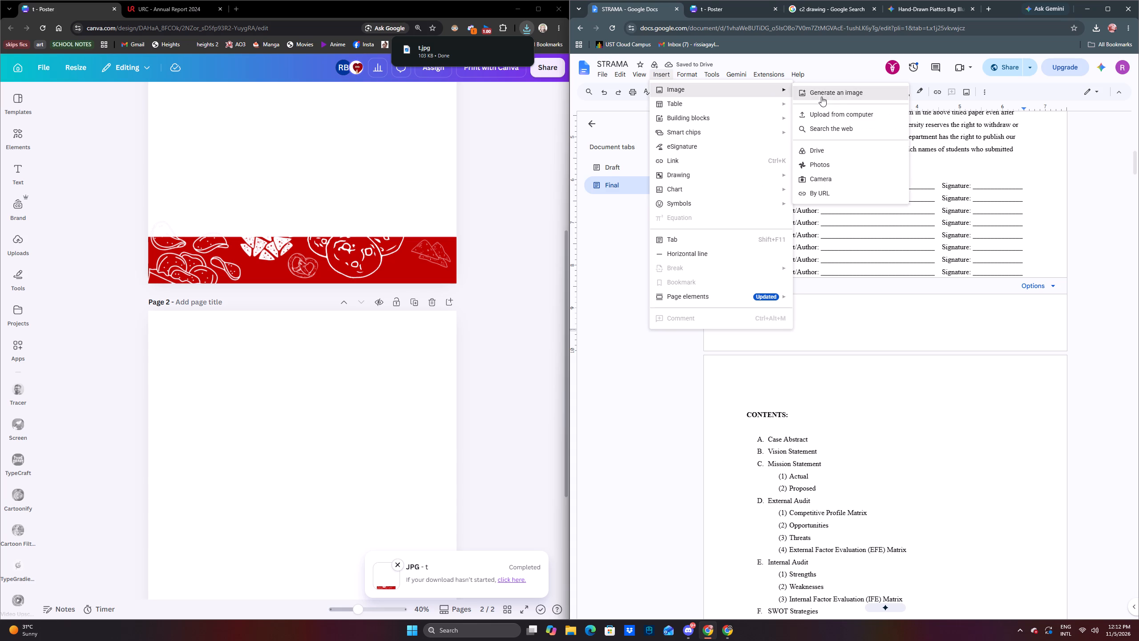
click(823, 109)
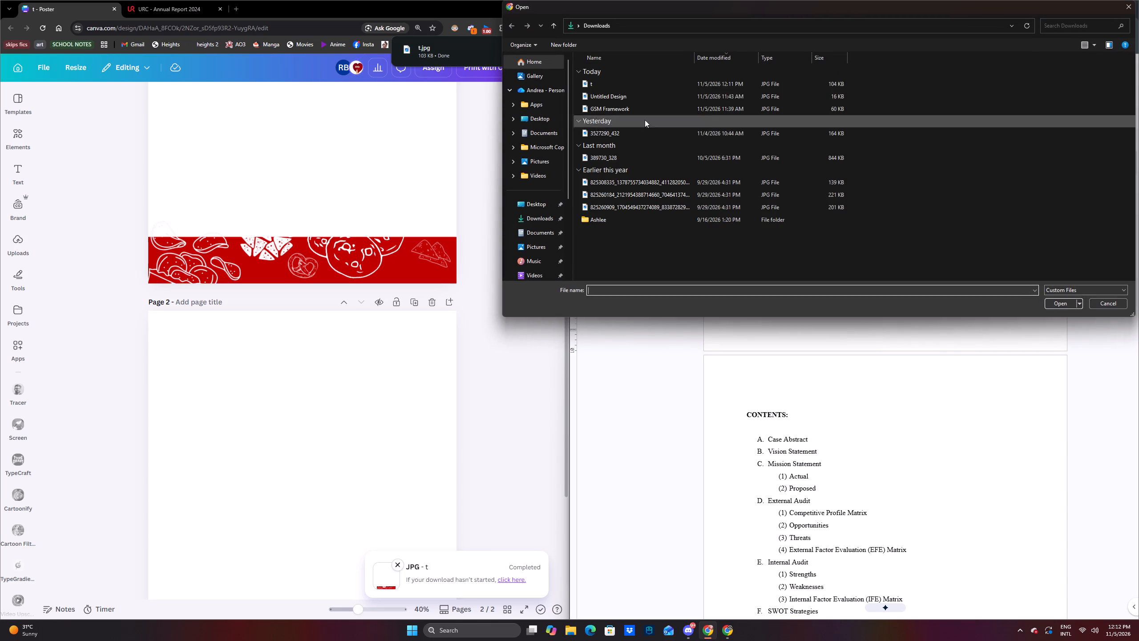
click(657, 85)
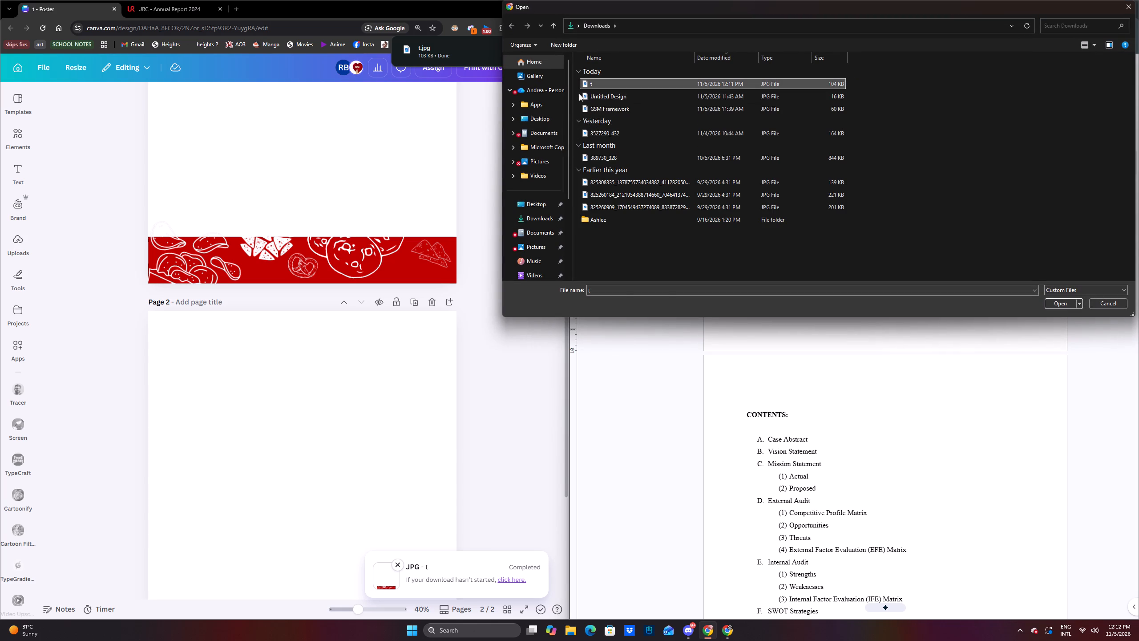
drag(579, 93, 593, 105)
right_click(595, 104)
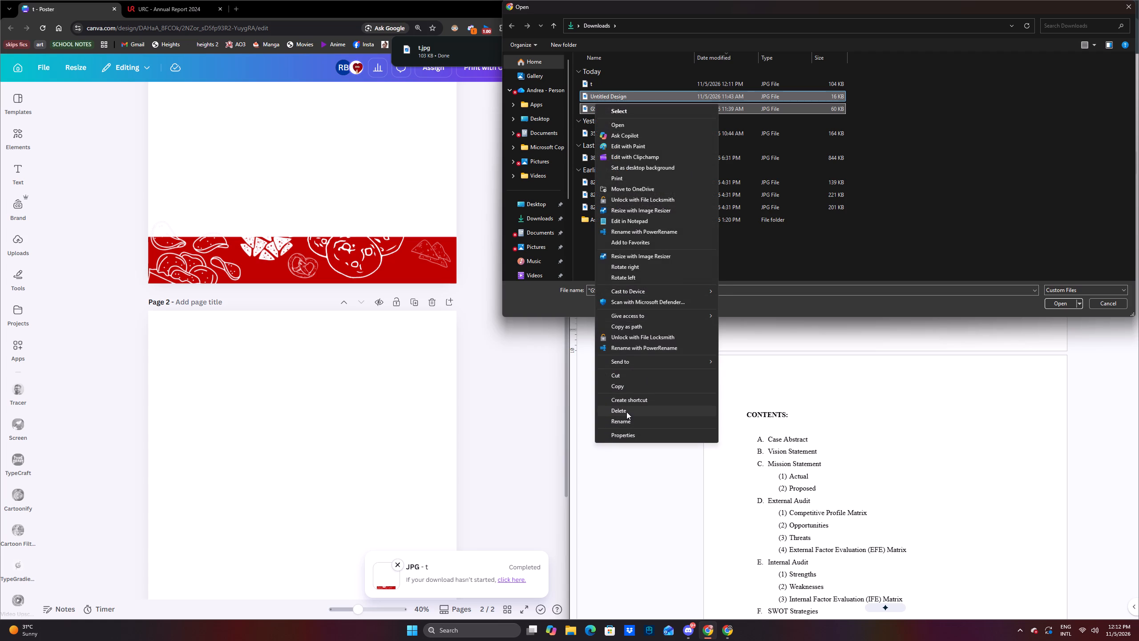
click(626, 412)
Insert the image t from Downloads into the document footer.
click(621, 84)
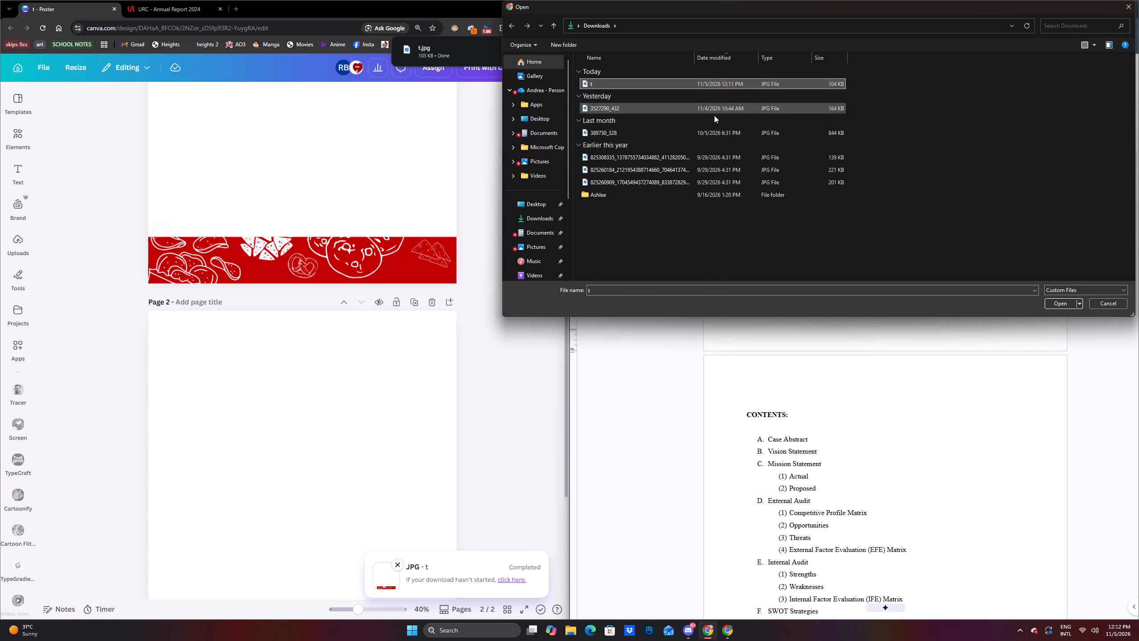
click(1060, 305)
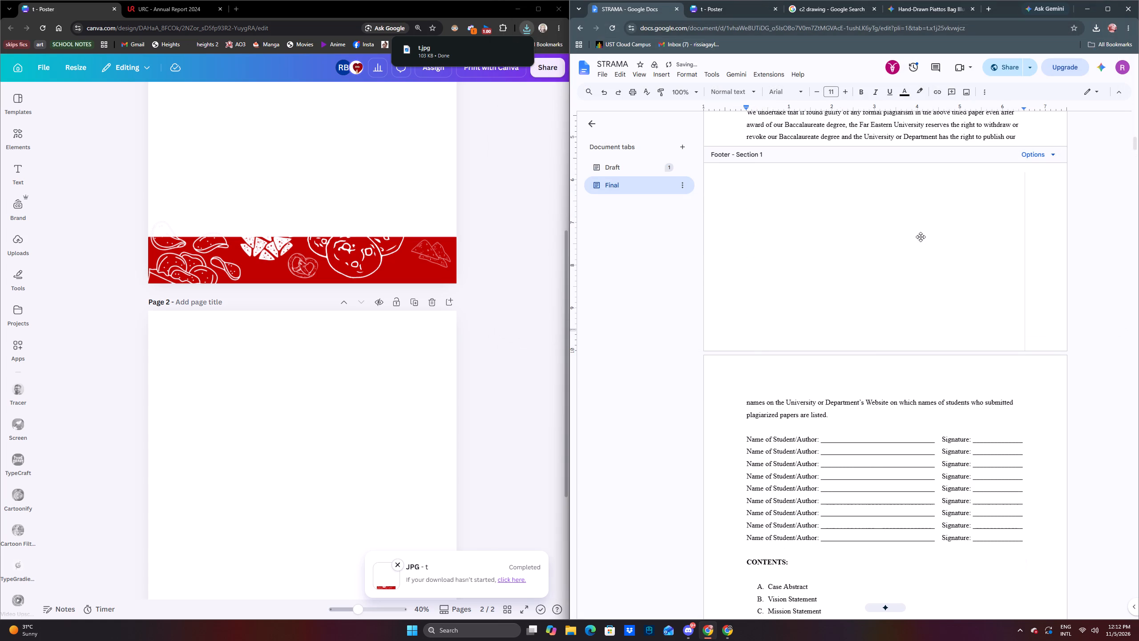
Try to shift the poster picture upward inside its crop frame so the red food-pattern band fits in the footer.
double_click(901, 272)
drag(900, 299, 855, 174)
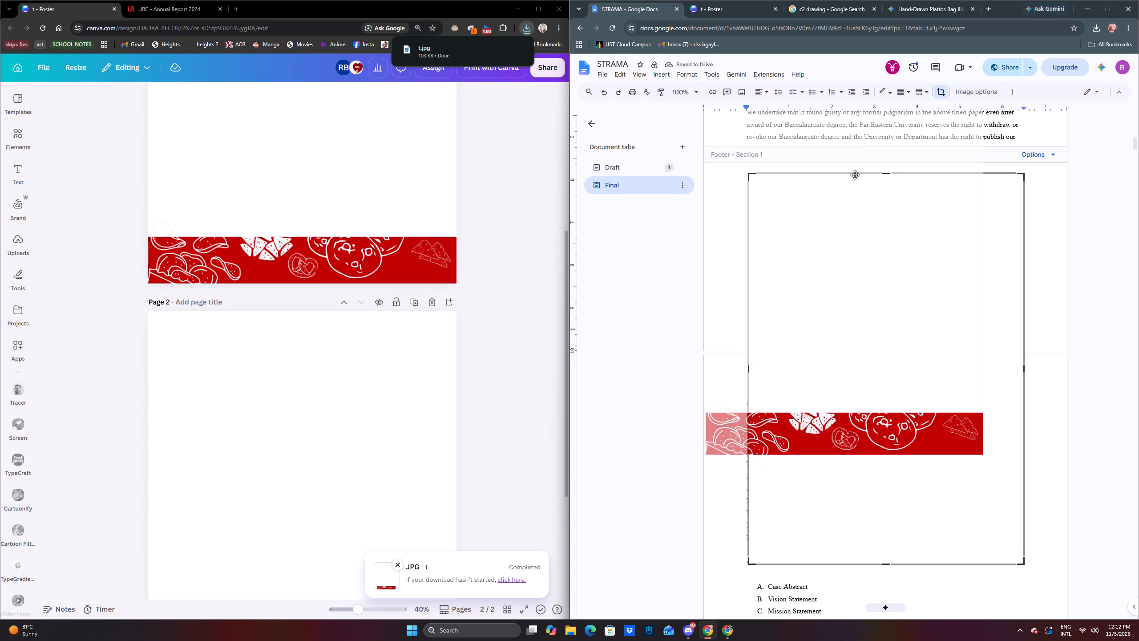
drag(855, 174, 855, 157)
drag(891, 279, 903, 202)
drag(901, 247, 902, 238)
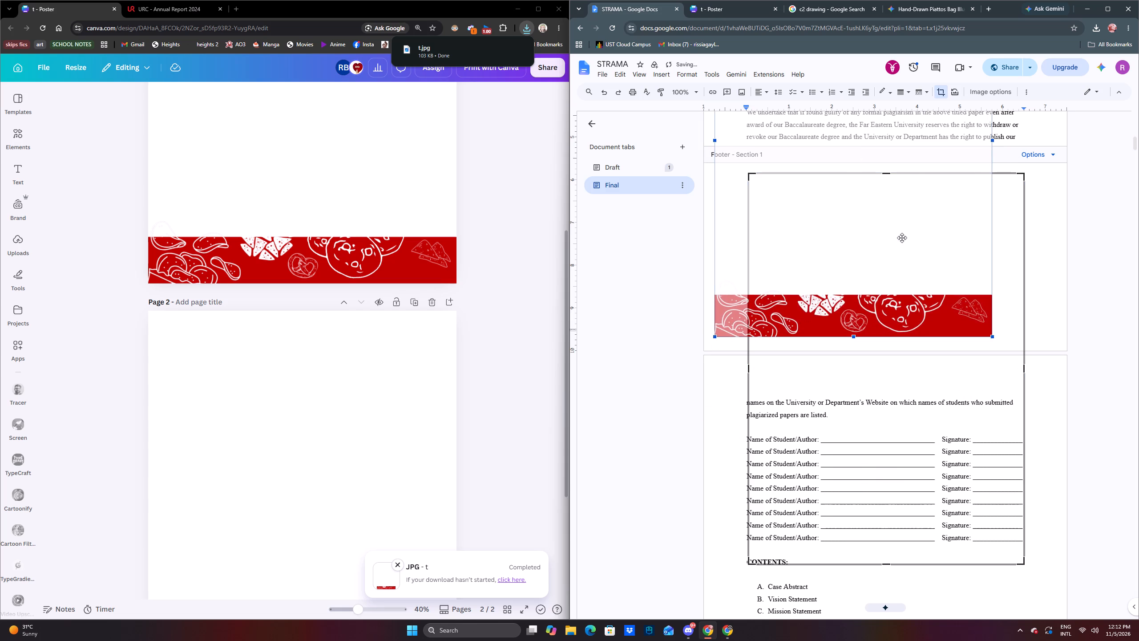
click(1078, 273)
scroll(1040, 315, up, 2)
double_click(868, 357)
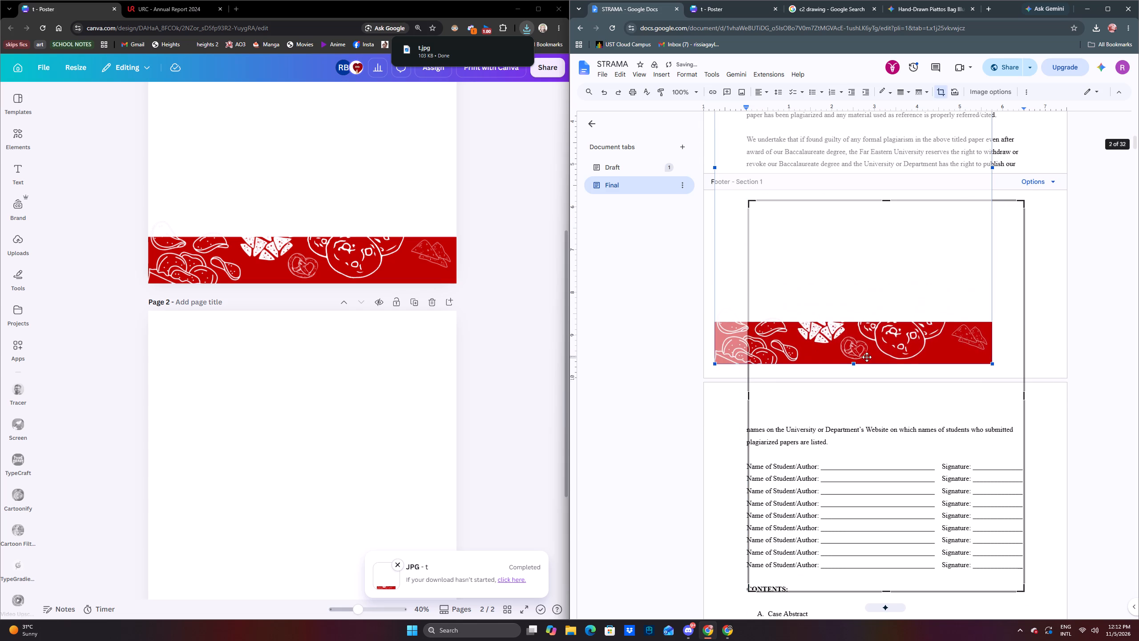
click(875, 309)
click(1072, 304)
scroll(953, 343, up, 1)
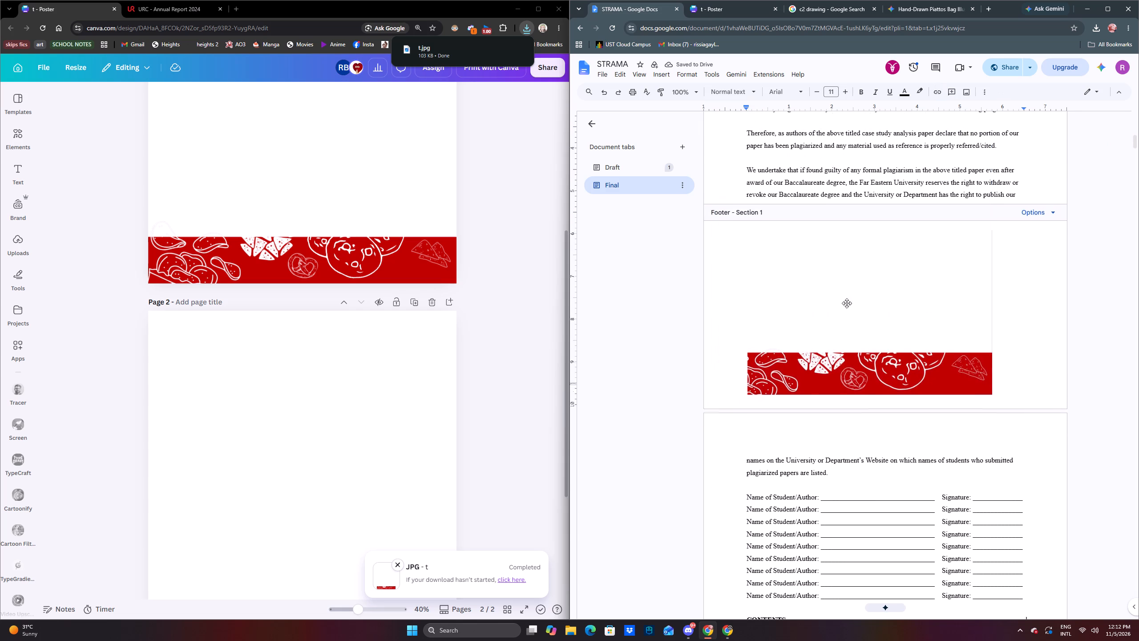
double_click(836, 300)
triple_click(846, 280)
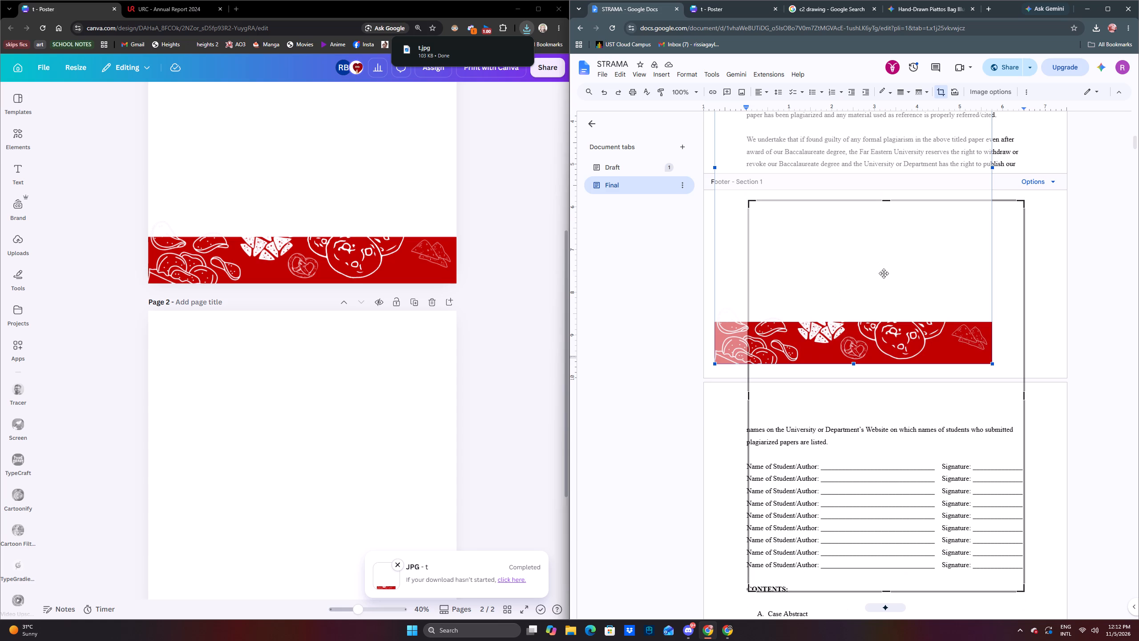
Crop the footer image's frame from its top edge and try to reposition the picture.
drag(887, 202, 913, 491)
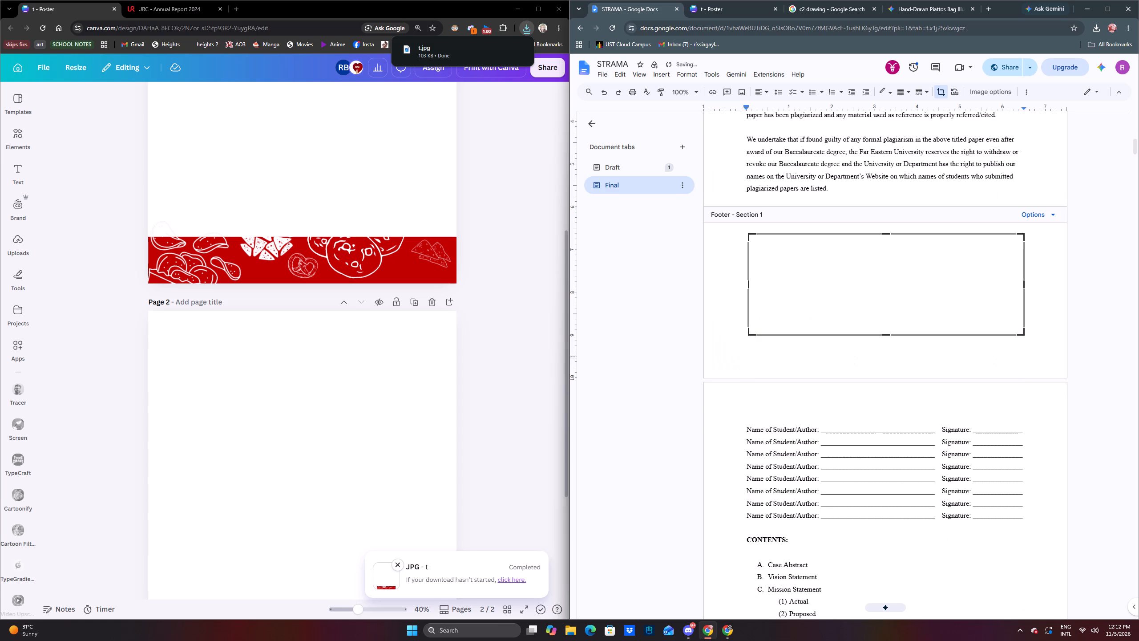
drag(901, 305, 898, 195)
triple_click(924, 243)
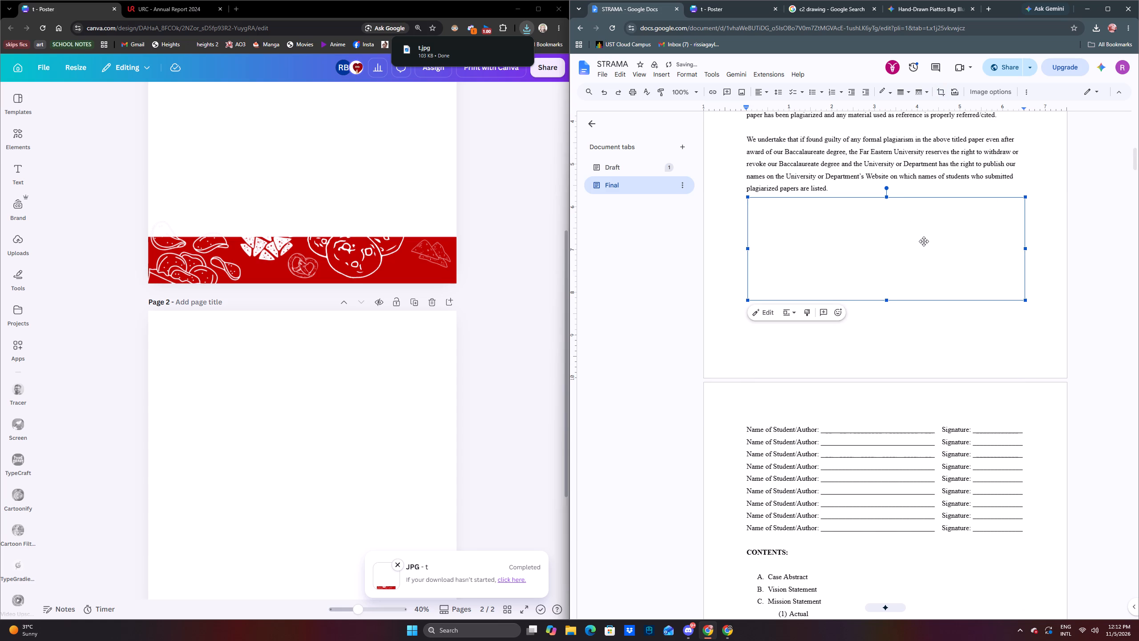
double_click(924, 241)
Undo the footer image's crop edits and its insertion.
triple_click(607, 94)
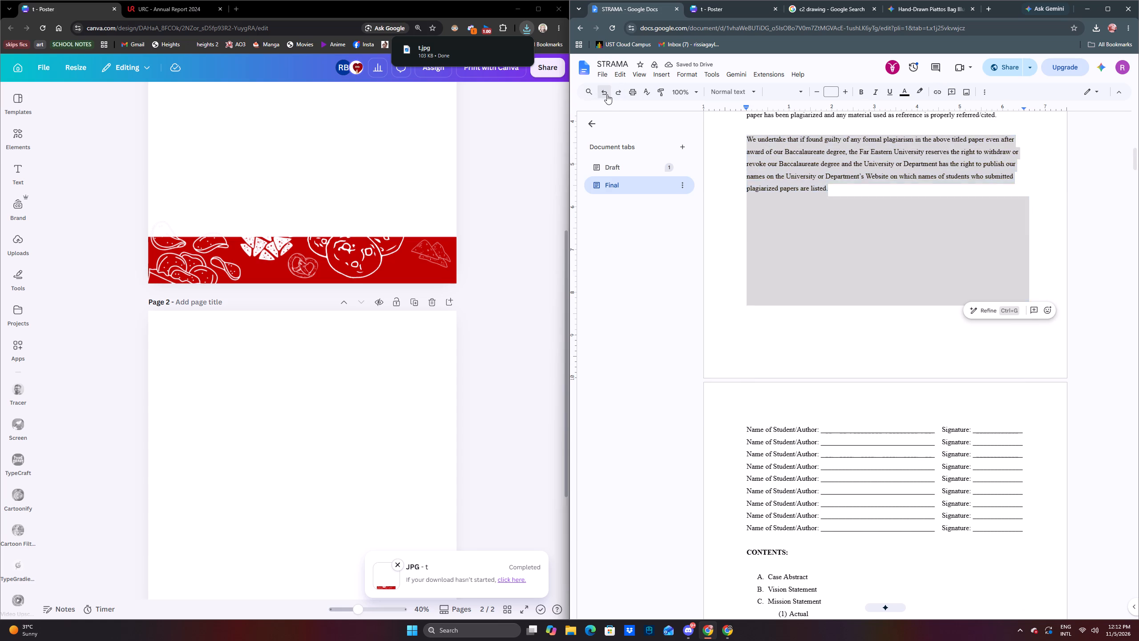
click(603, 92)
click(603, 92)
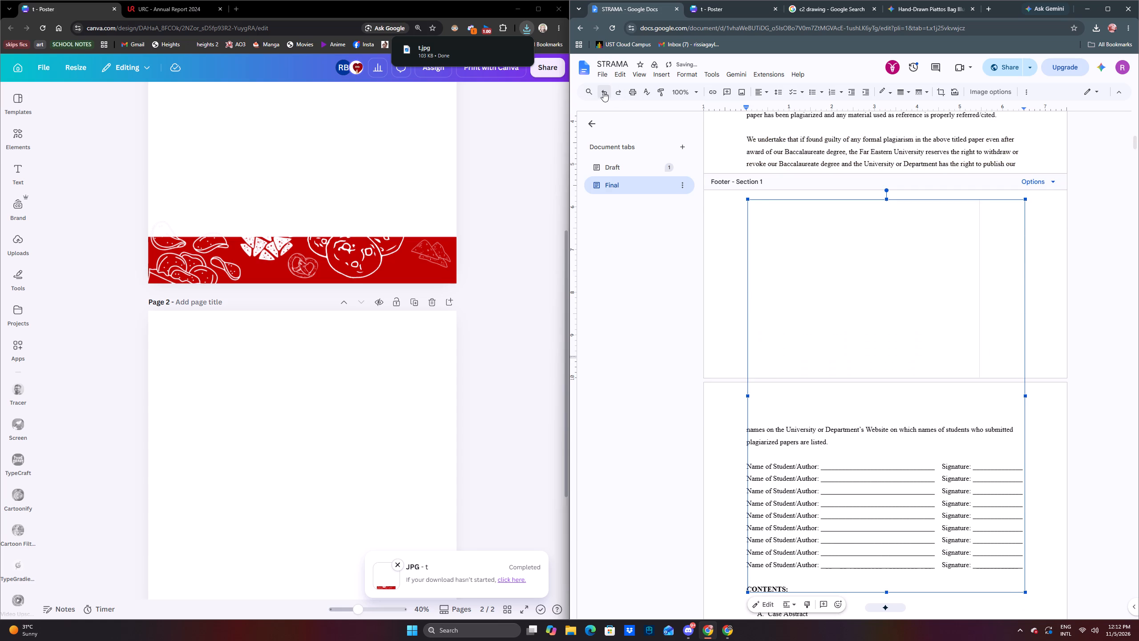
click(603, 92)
Insert the image t from Downloads into the body of the declaration page, within the plagiarism undertaking paragraph.
click(876, 218)
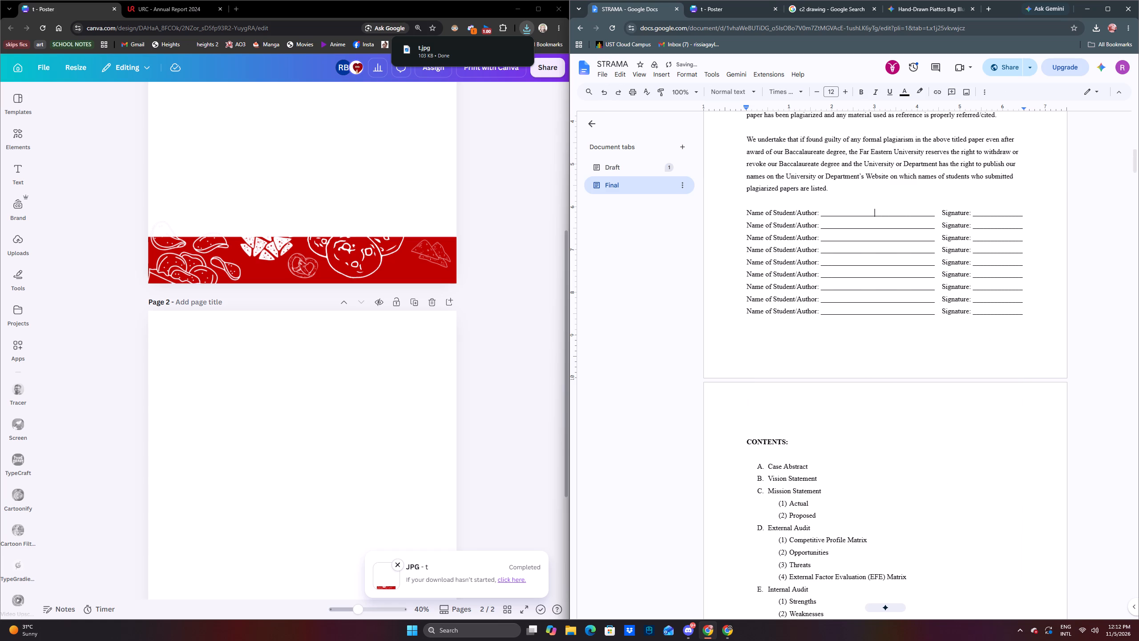
click(793, 175)
scroll(796, 179, up, 3)
click(668, 76)
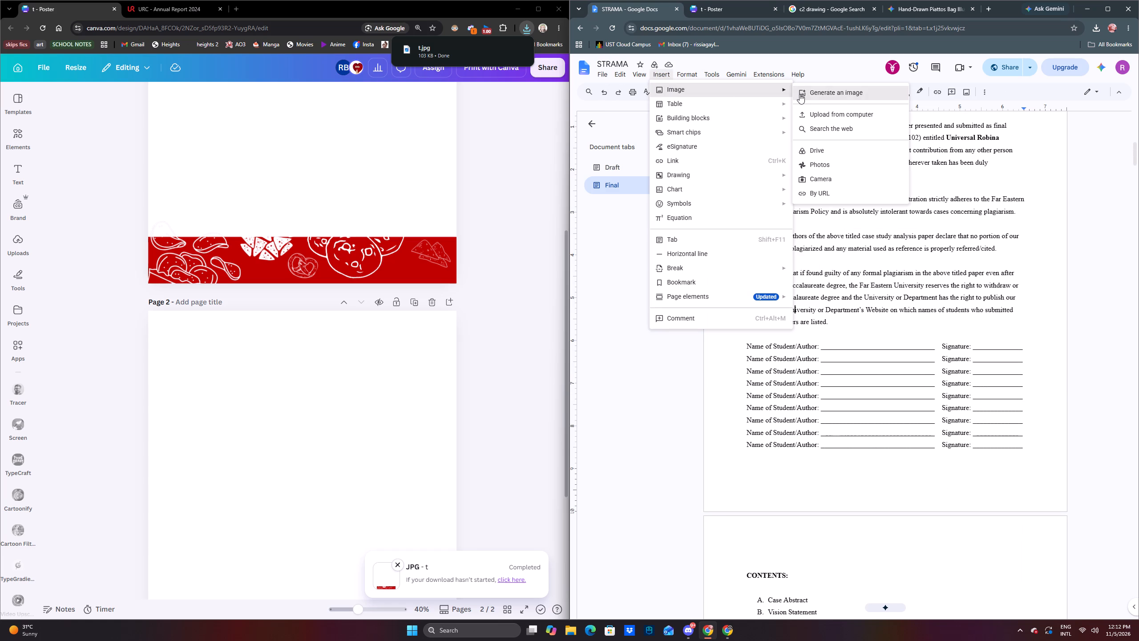
click(809, 115)
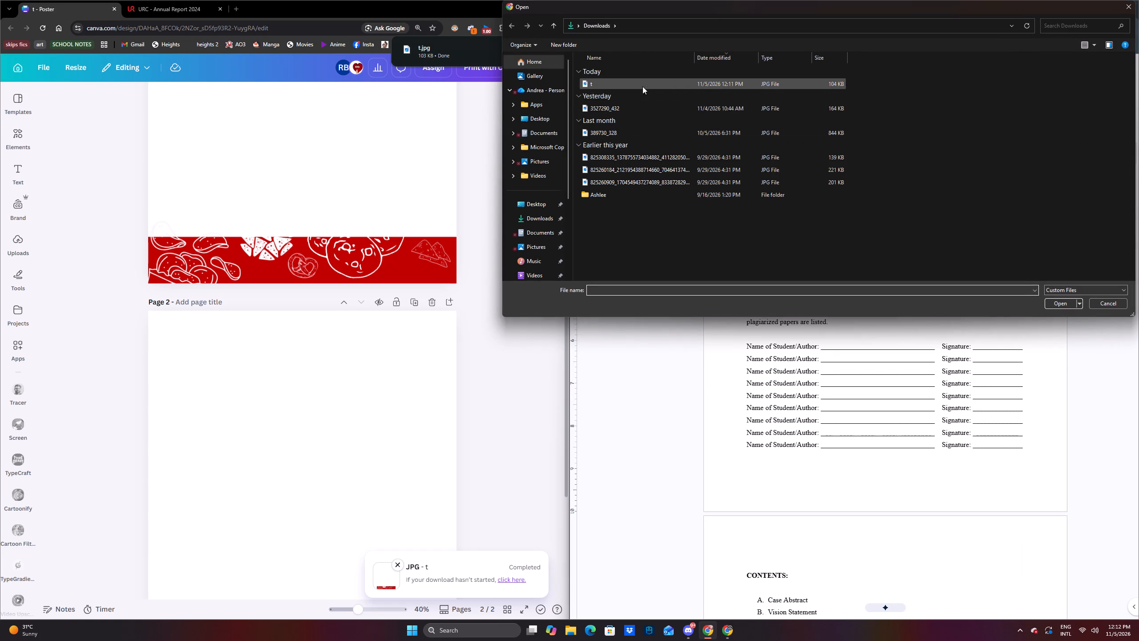
click(642, 86)
click(1054, 304)
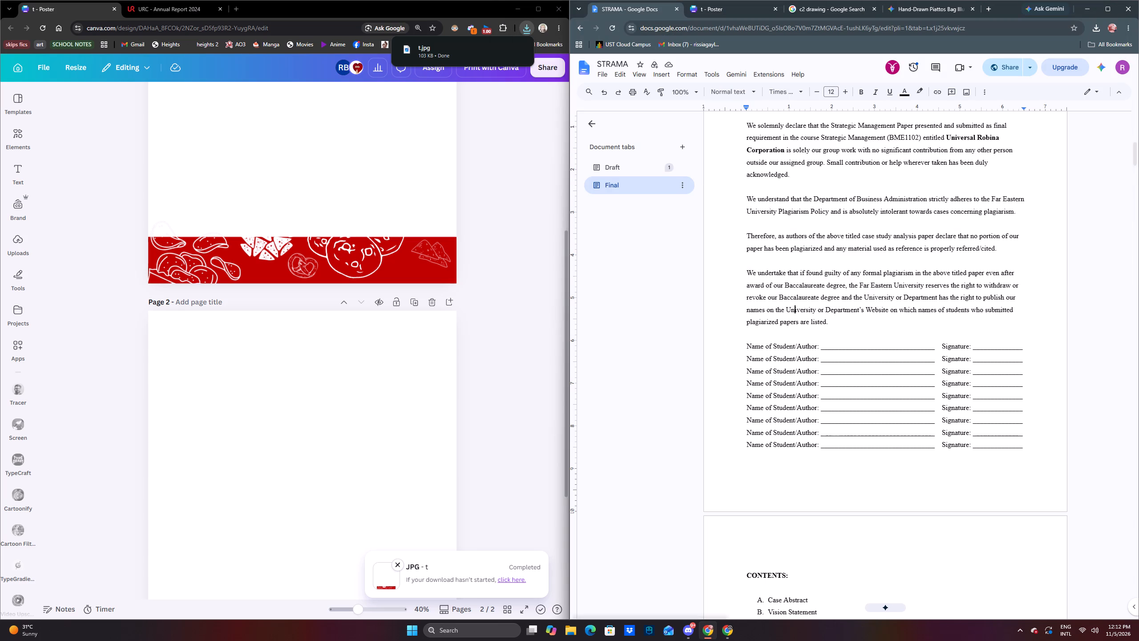
click(921, 450)
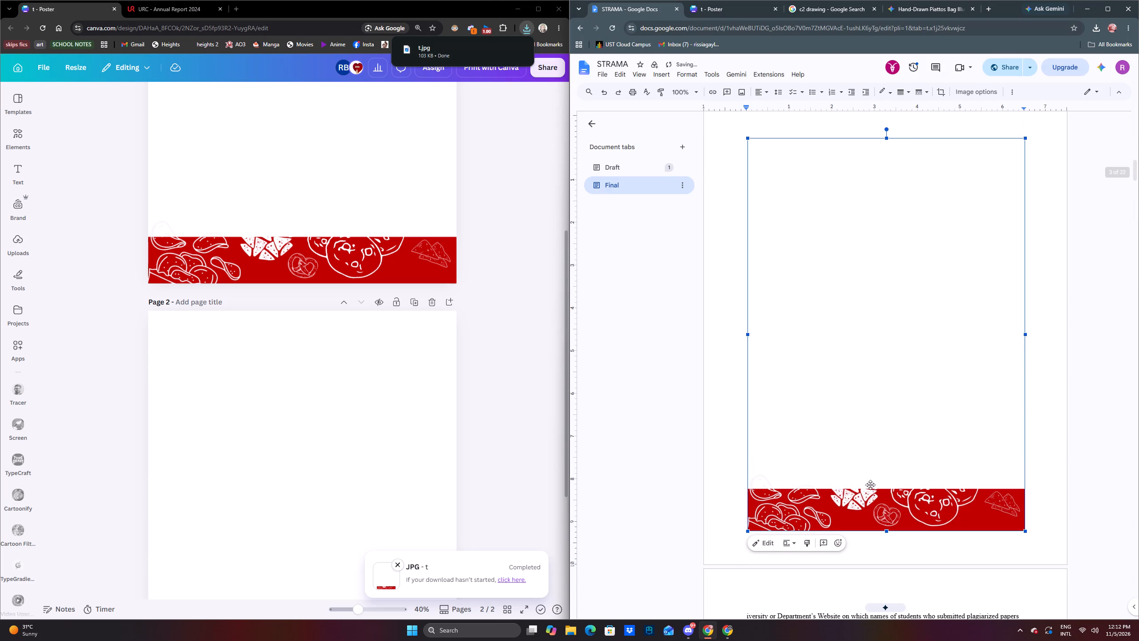
Set the inserted poster image to sit behind the text.
click(785, 545)
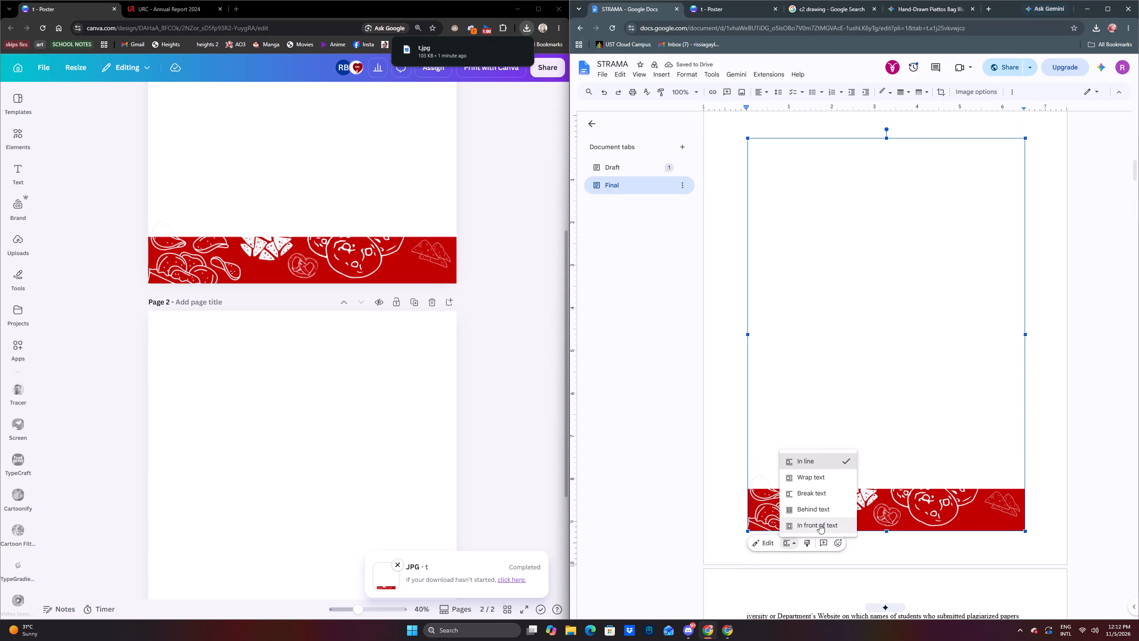
click(820, 511)
Move the behind-text image up until its red food-pattern band sits at the bottom of the declaration page, below the signature lines.
scroll(854, 429, up, 2)
drag(929, 424, 926, 284)
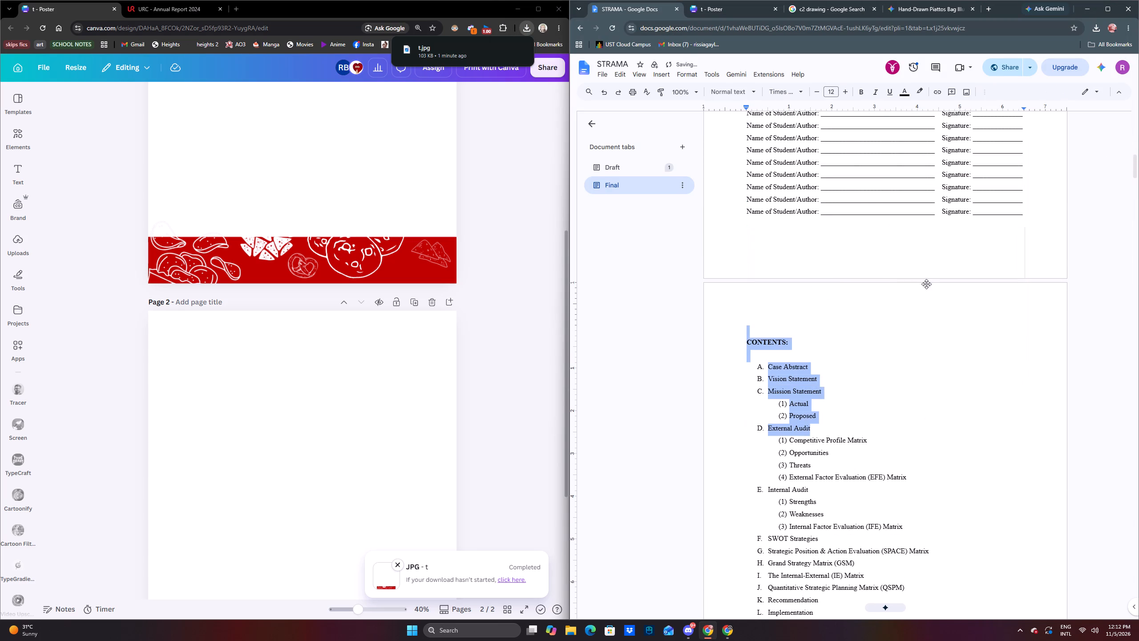
drag(926, 284, 920, 183)
double_click(983, 336)
double_click(1019, 260)
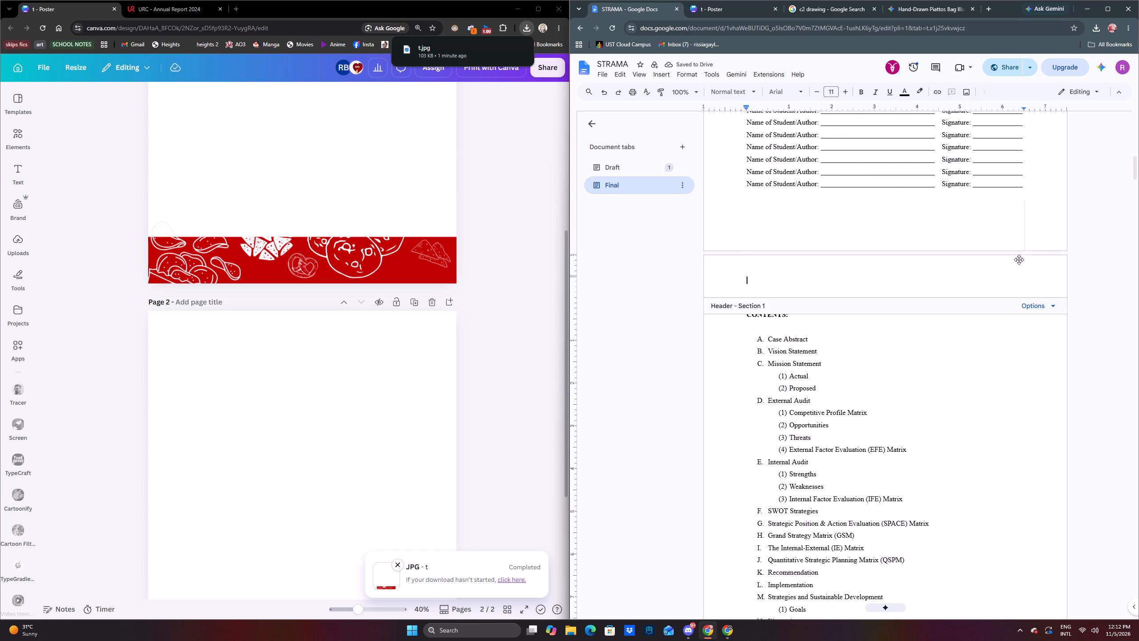
click(1014, 239)
drag(1004, 264, 978, 166)
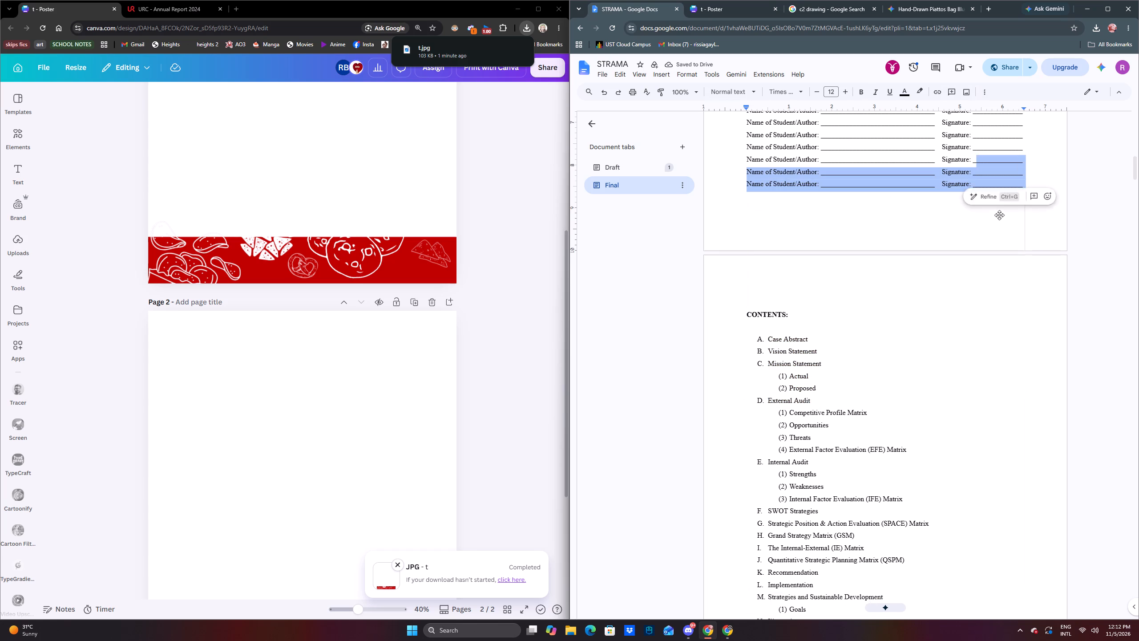
click(999, 215)
drag(1007, 225, 977, 127)
drag(984, 264, 977, 215)
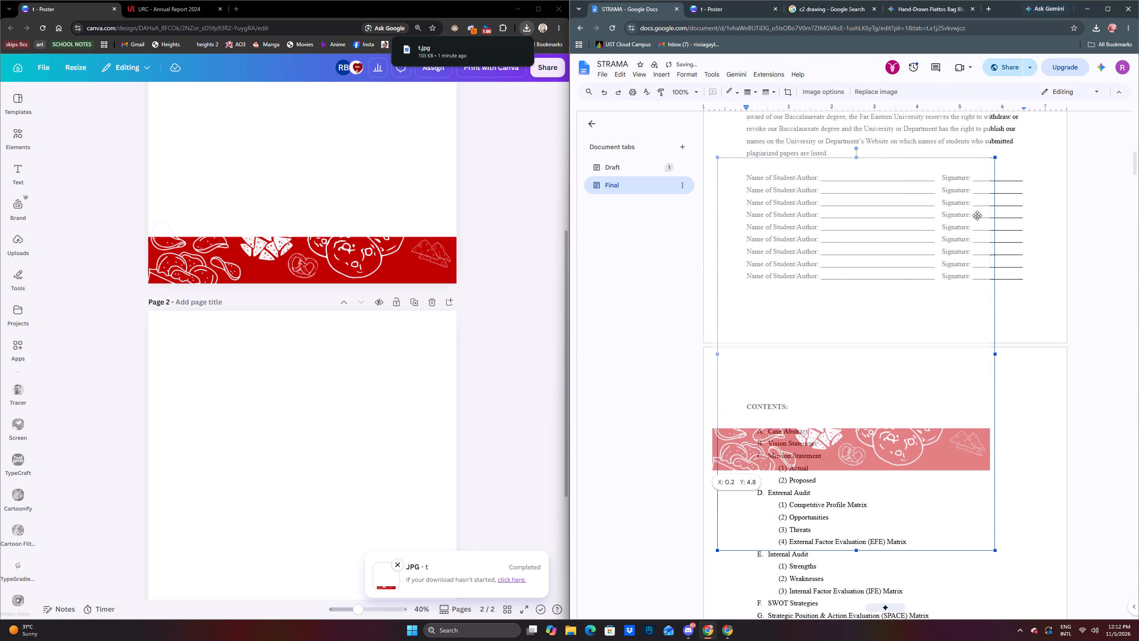
drag(977, 215, 975, 185)
drag(975, 239, 965, 250)
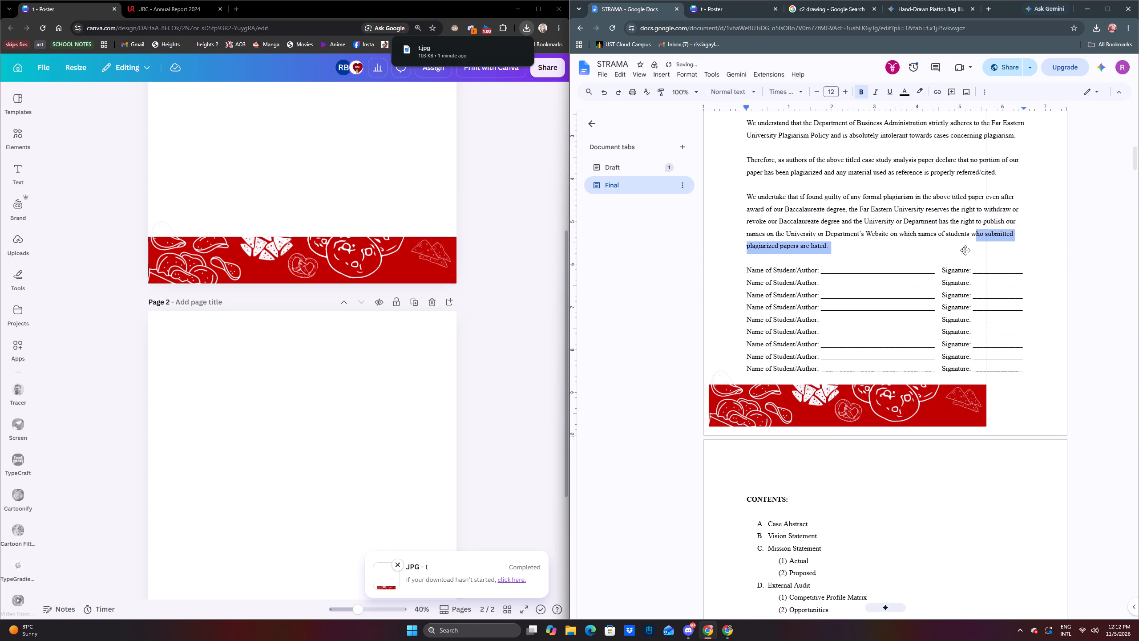
drag(965, 250, 965, 251)
click(891, 241)
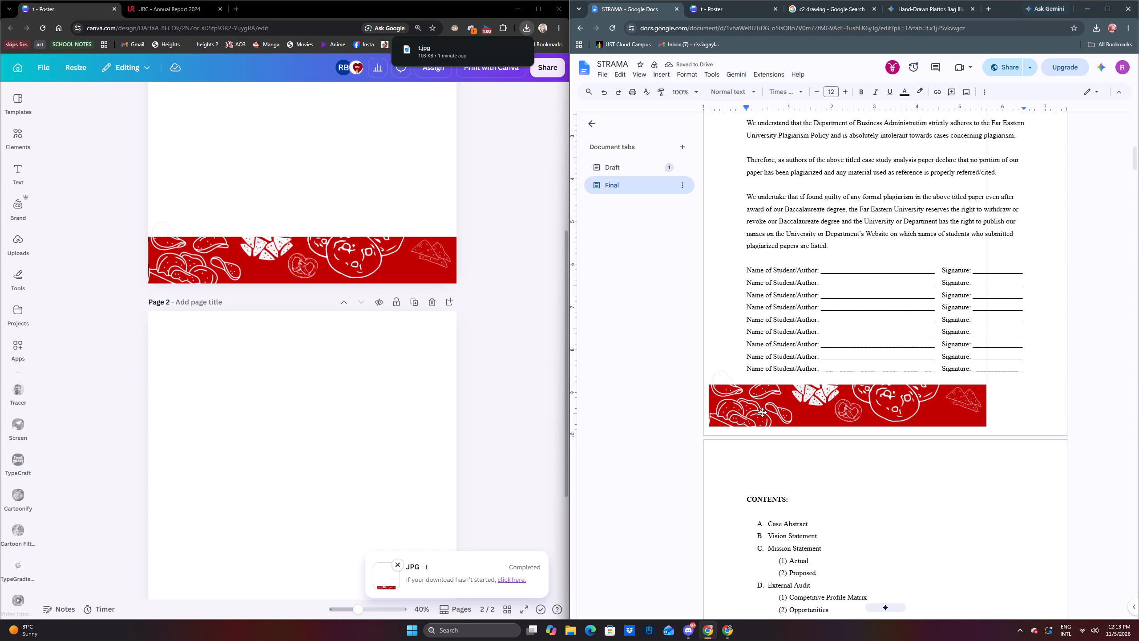